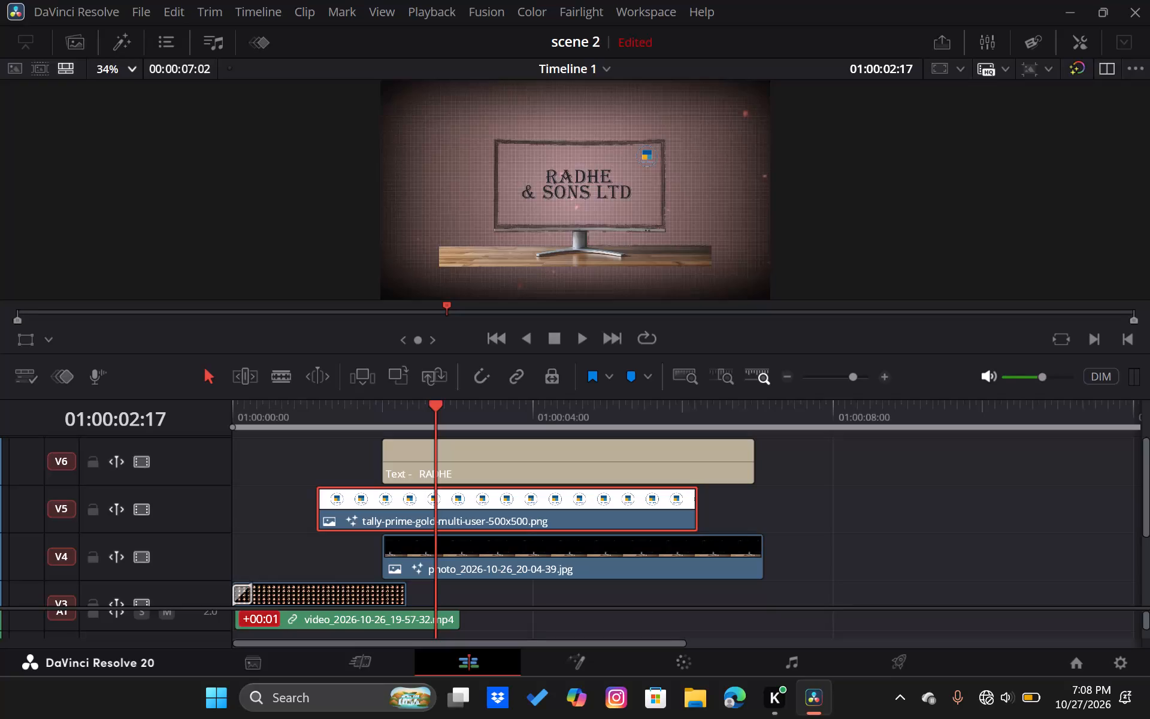
Review the scene 2 animation in playback, including full screen from the beginning of the timeline.
{"action": "key", "text": "space"}
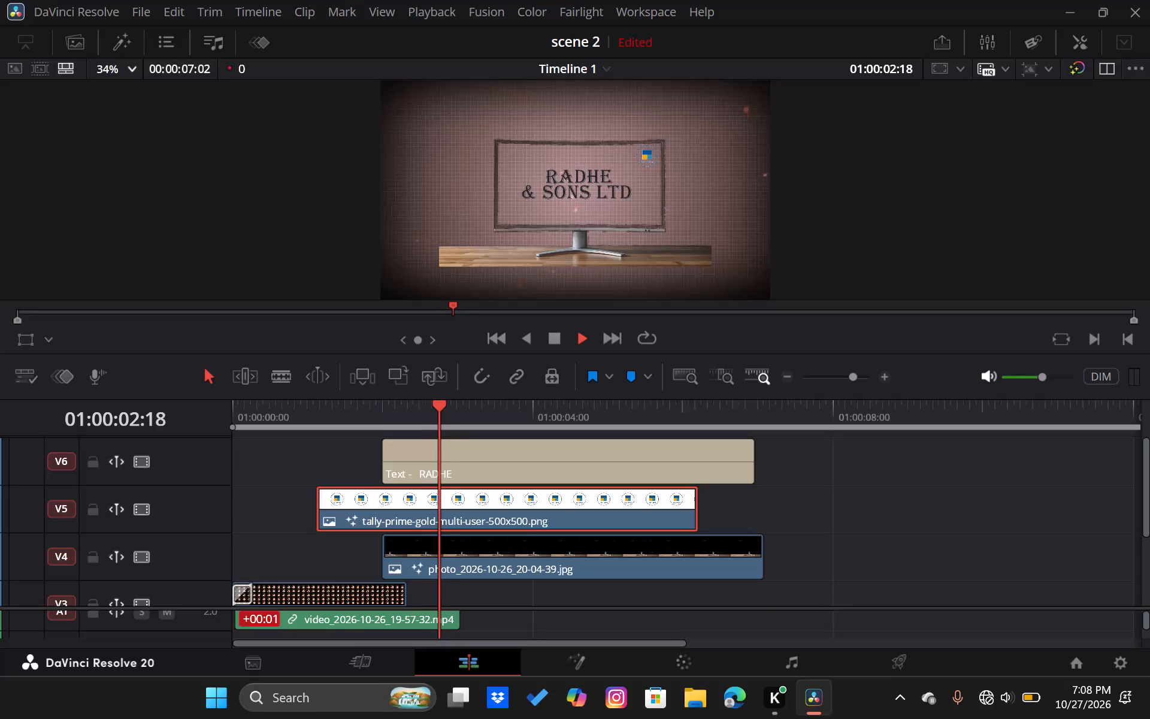
{"action": "key", "text": "space"}
{"action": "key", "text": "space"}
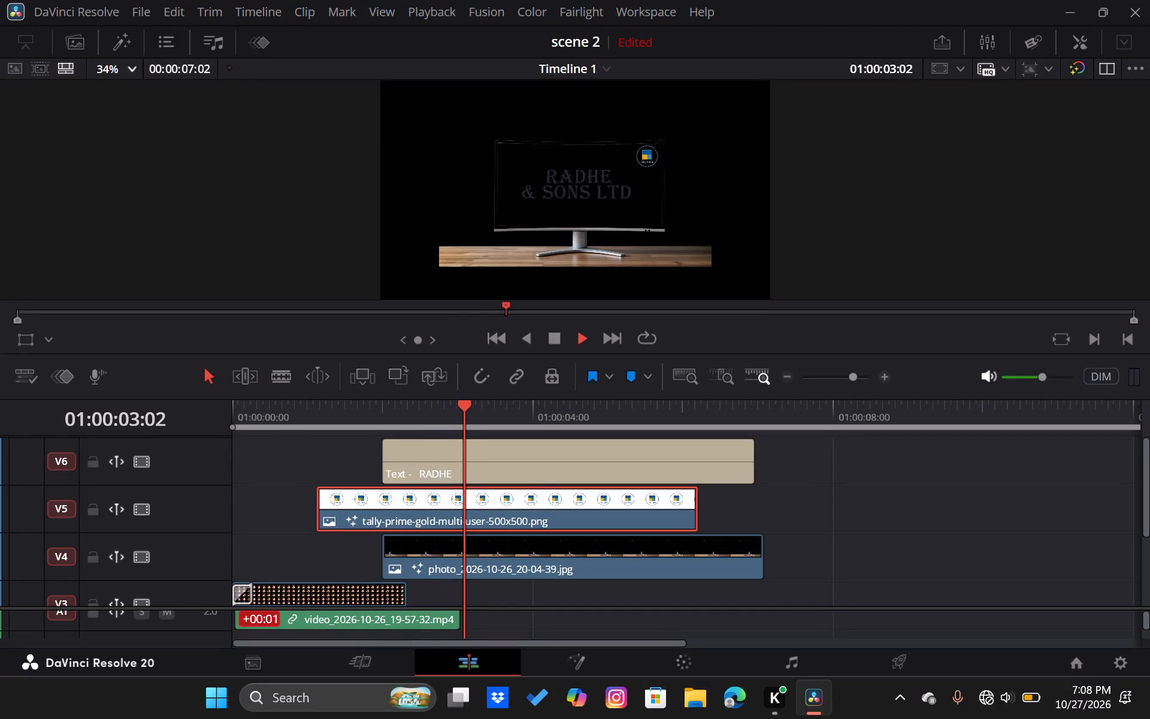
{"action": "key", "text": "space"}
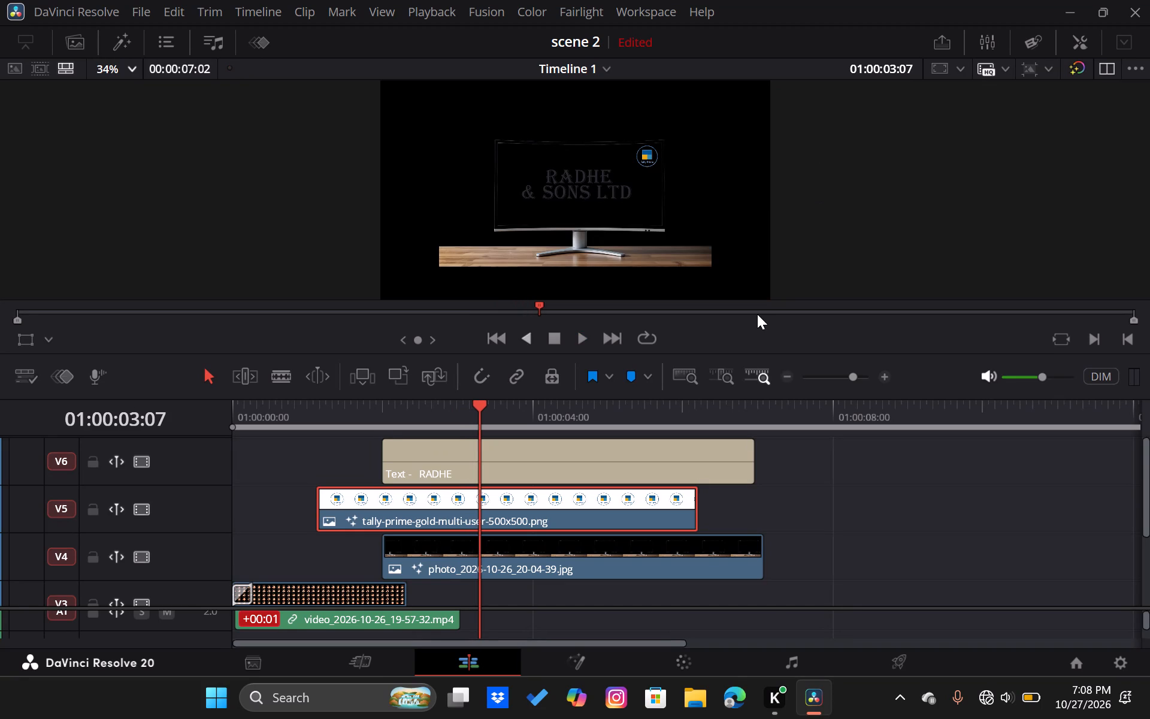
{"action": "left_click", "coordinate": [372, 657]}
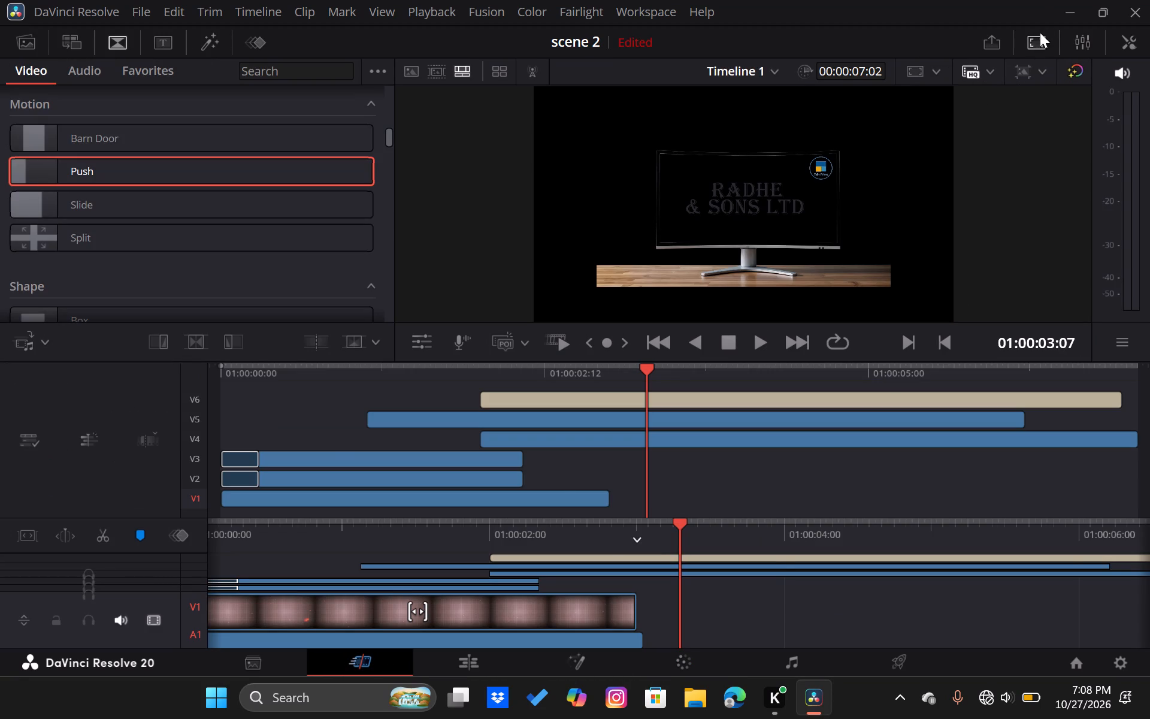
{"action": "left_click", "coordinate": [1034, 46]}
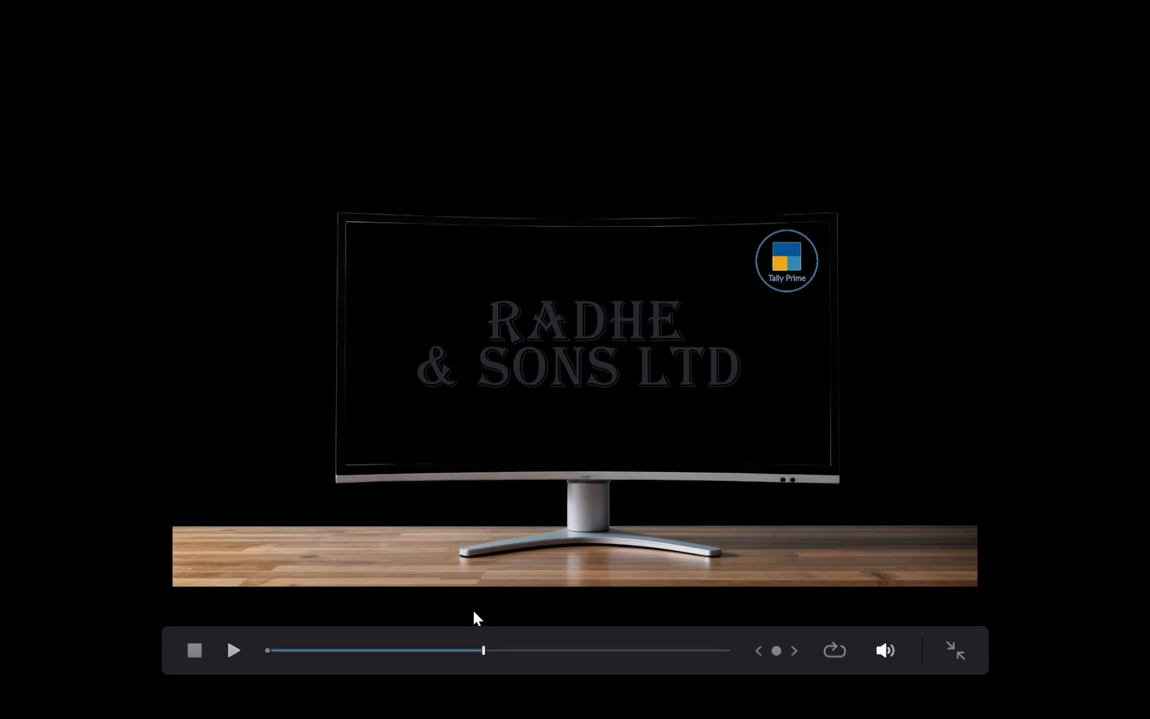
{"action": "left_click_drag", "start_coordinate": [479, 647], "coordinate": [257, 655]}
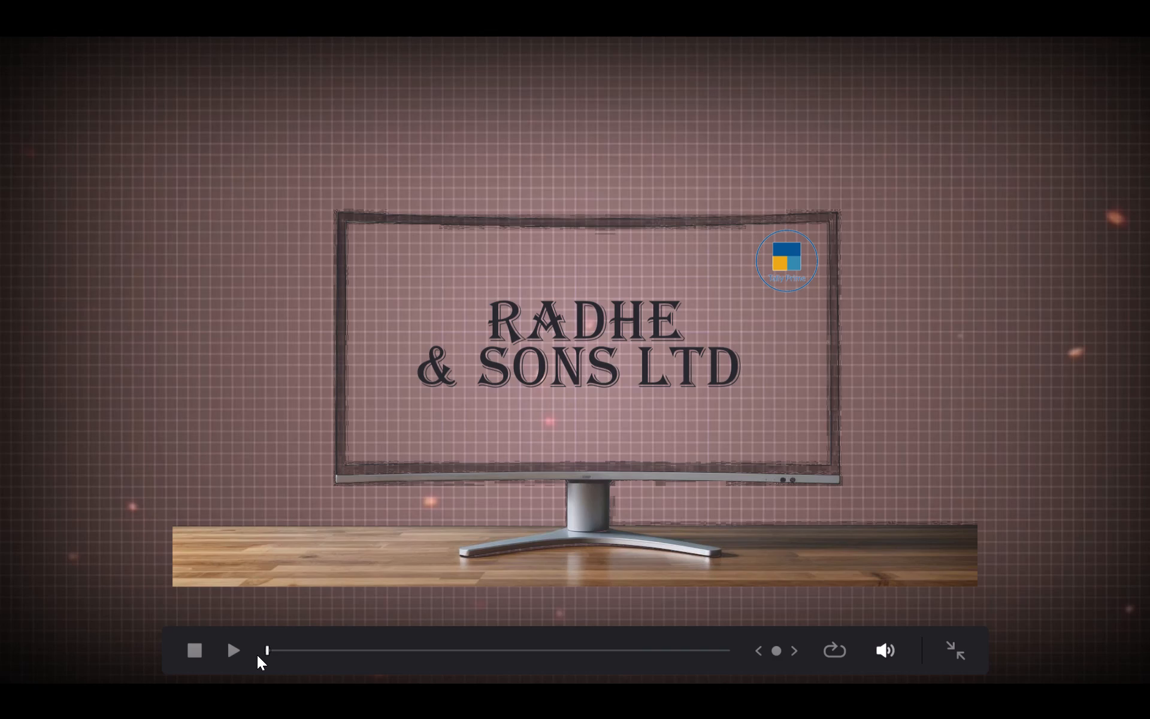
{"action": "key", "text": "space"}
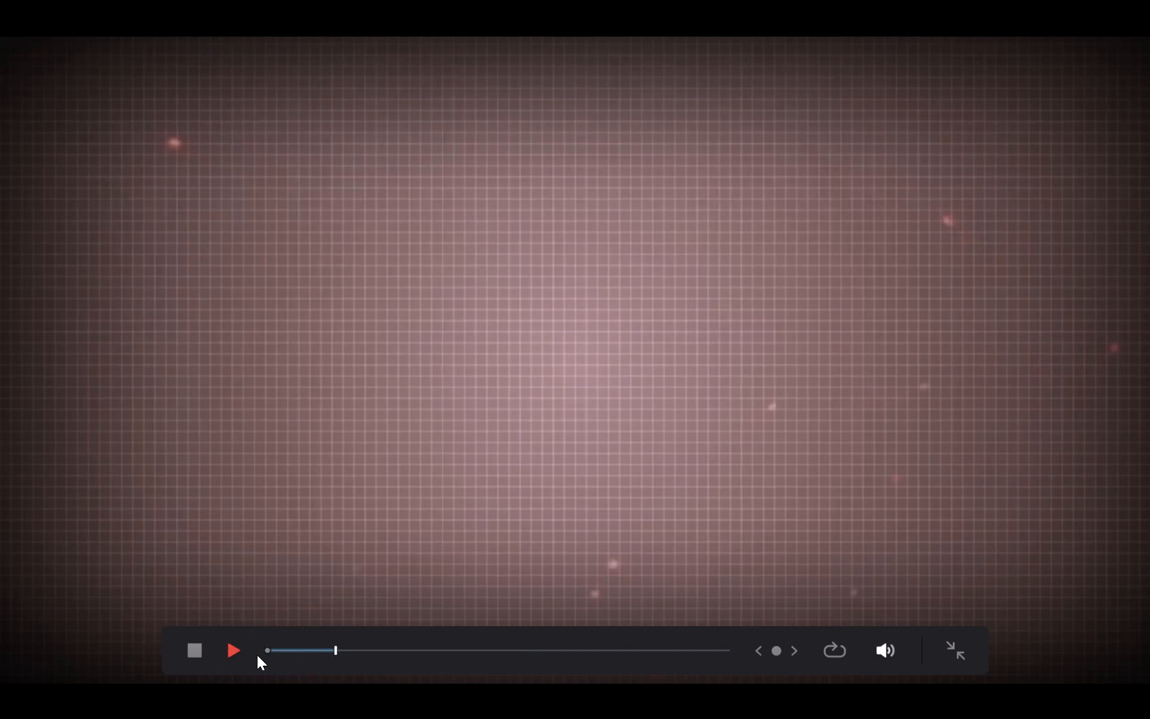
{"action": "key", "text": "Escape"}
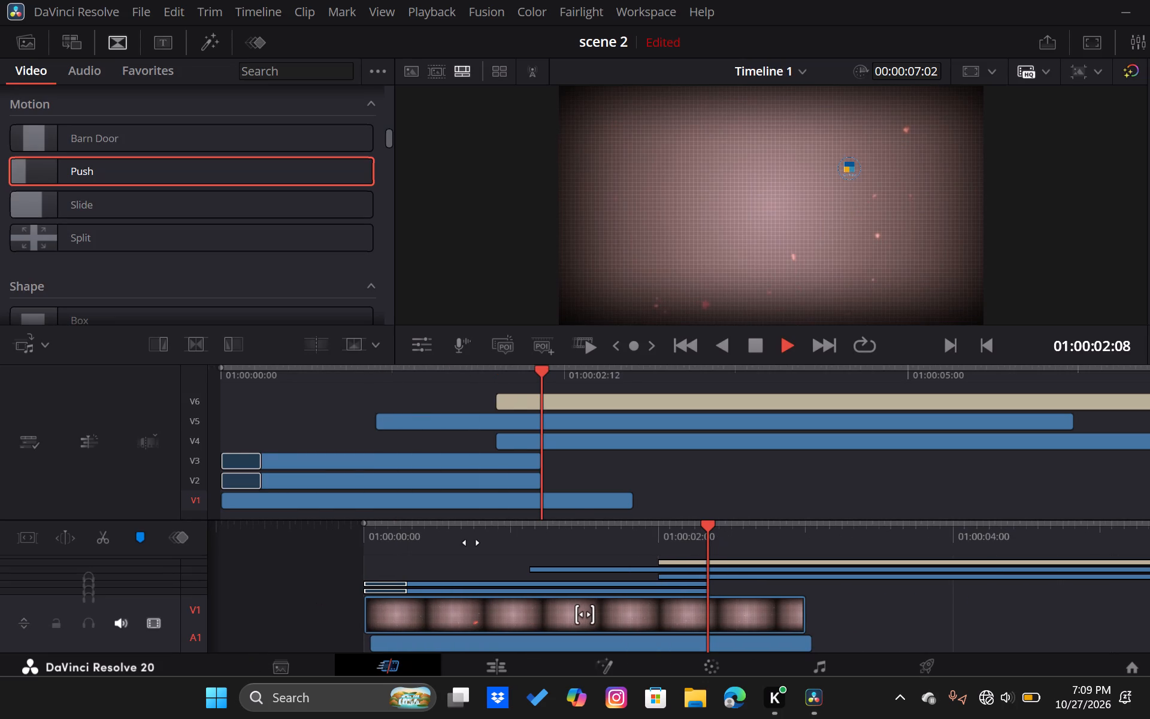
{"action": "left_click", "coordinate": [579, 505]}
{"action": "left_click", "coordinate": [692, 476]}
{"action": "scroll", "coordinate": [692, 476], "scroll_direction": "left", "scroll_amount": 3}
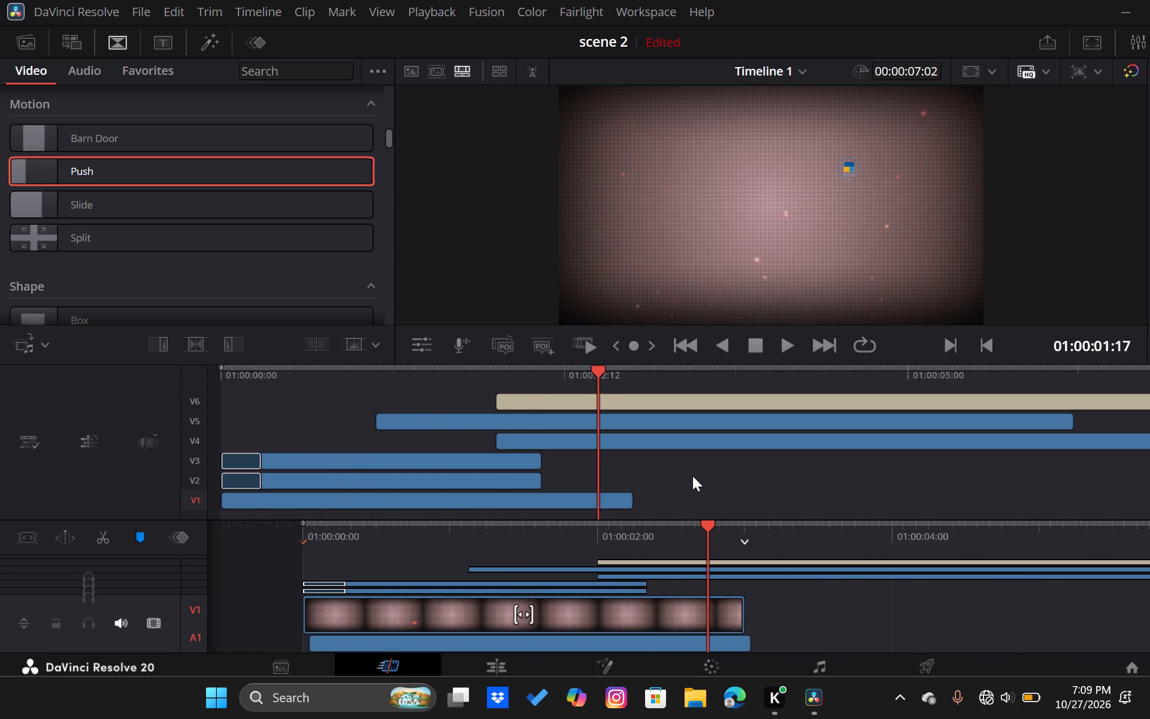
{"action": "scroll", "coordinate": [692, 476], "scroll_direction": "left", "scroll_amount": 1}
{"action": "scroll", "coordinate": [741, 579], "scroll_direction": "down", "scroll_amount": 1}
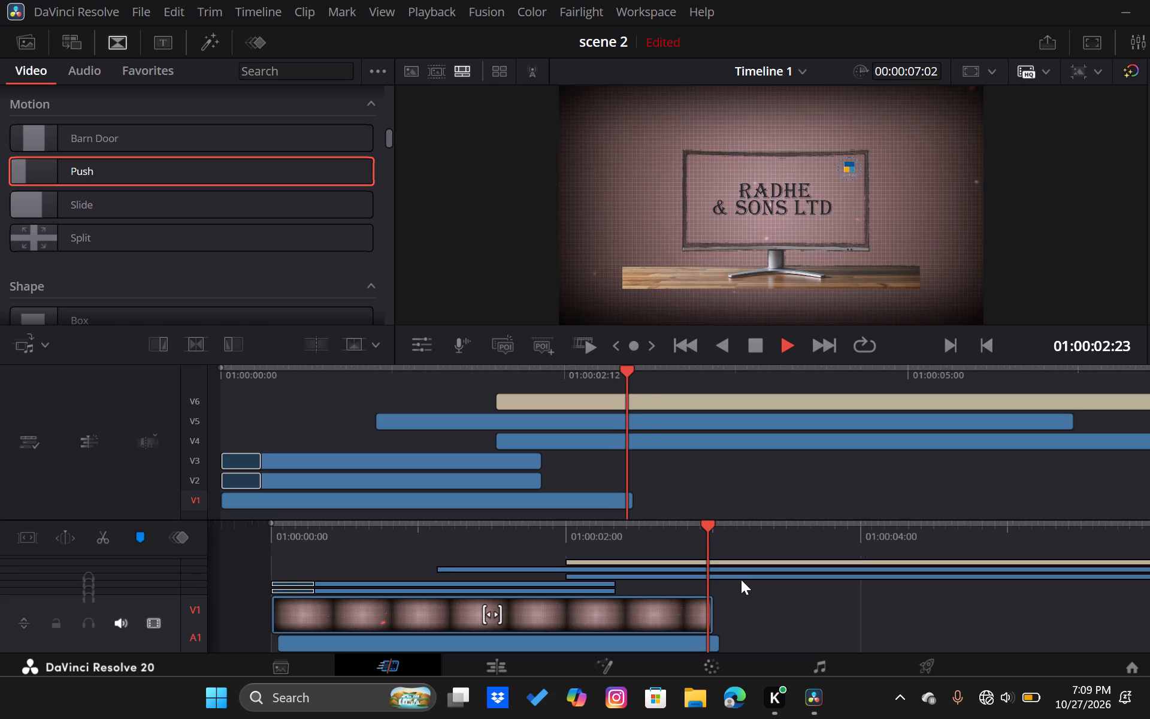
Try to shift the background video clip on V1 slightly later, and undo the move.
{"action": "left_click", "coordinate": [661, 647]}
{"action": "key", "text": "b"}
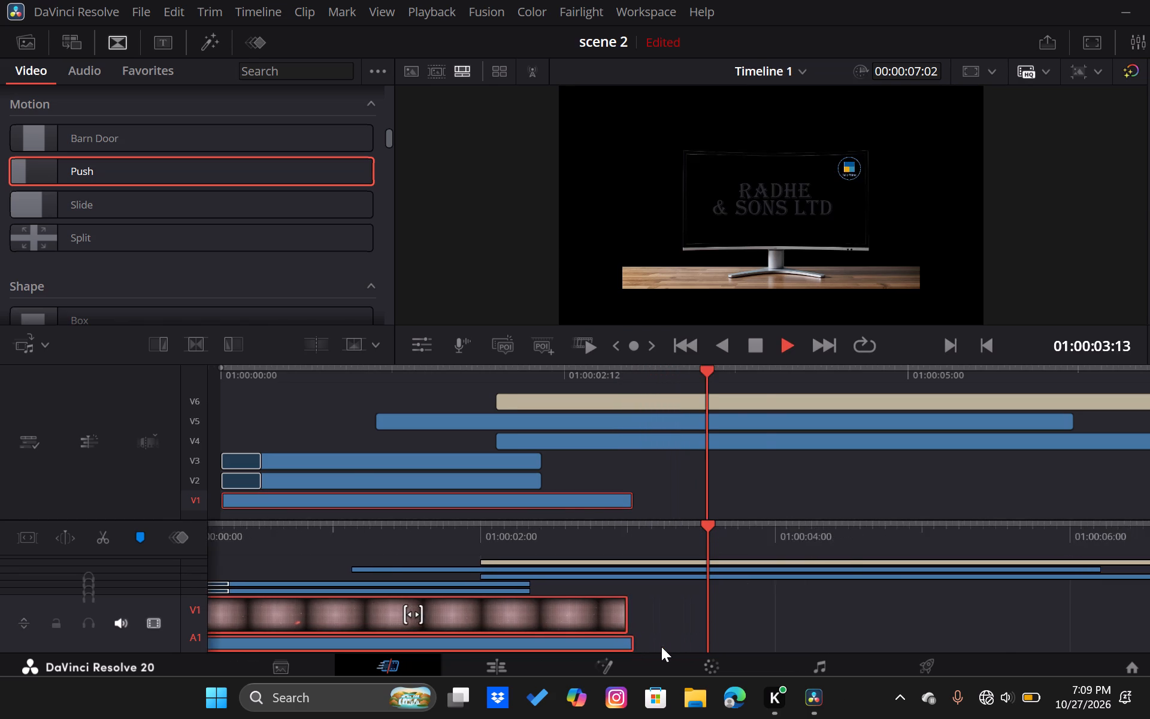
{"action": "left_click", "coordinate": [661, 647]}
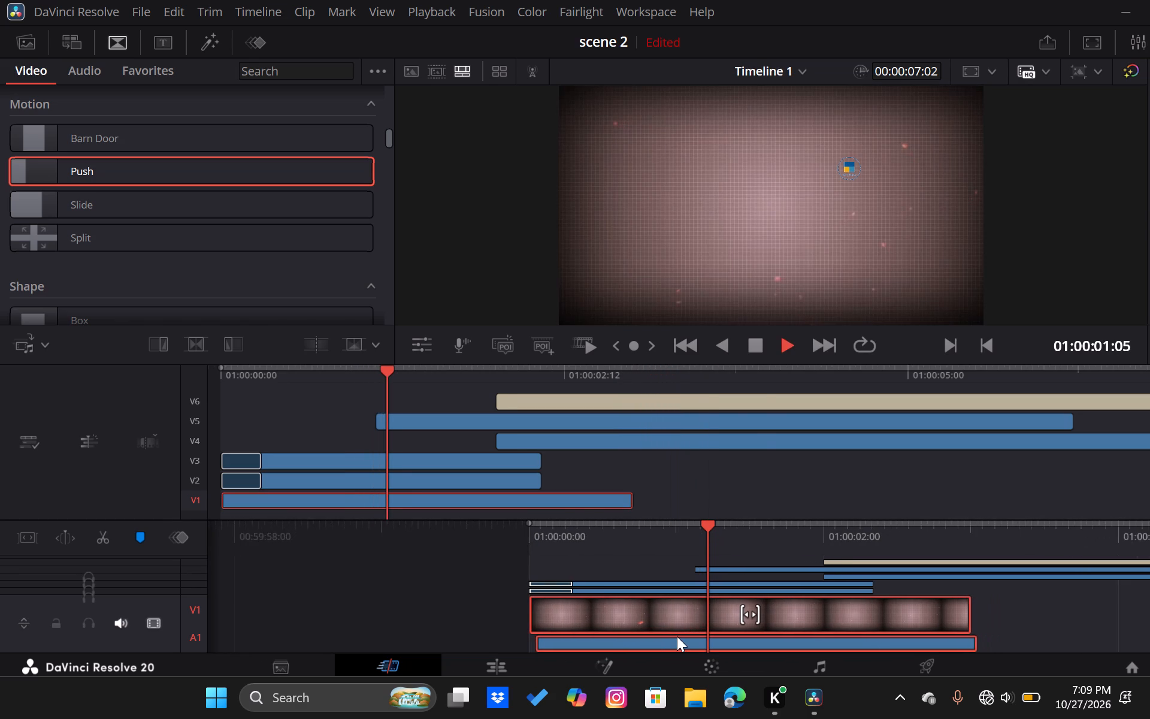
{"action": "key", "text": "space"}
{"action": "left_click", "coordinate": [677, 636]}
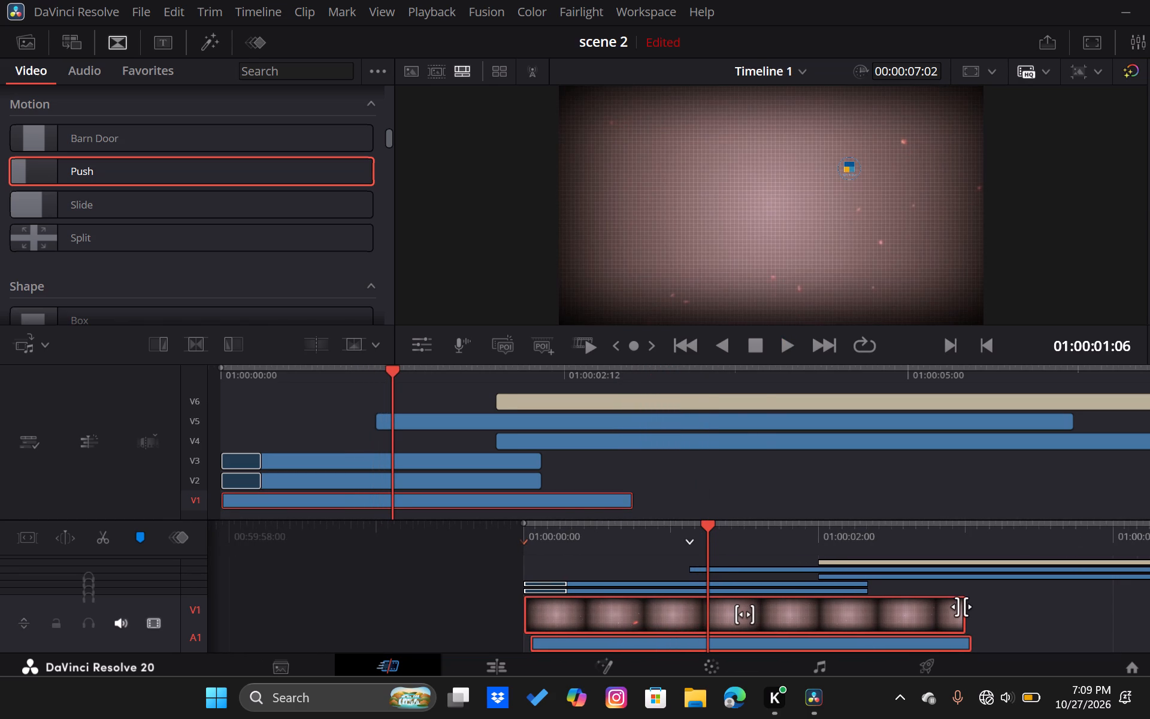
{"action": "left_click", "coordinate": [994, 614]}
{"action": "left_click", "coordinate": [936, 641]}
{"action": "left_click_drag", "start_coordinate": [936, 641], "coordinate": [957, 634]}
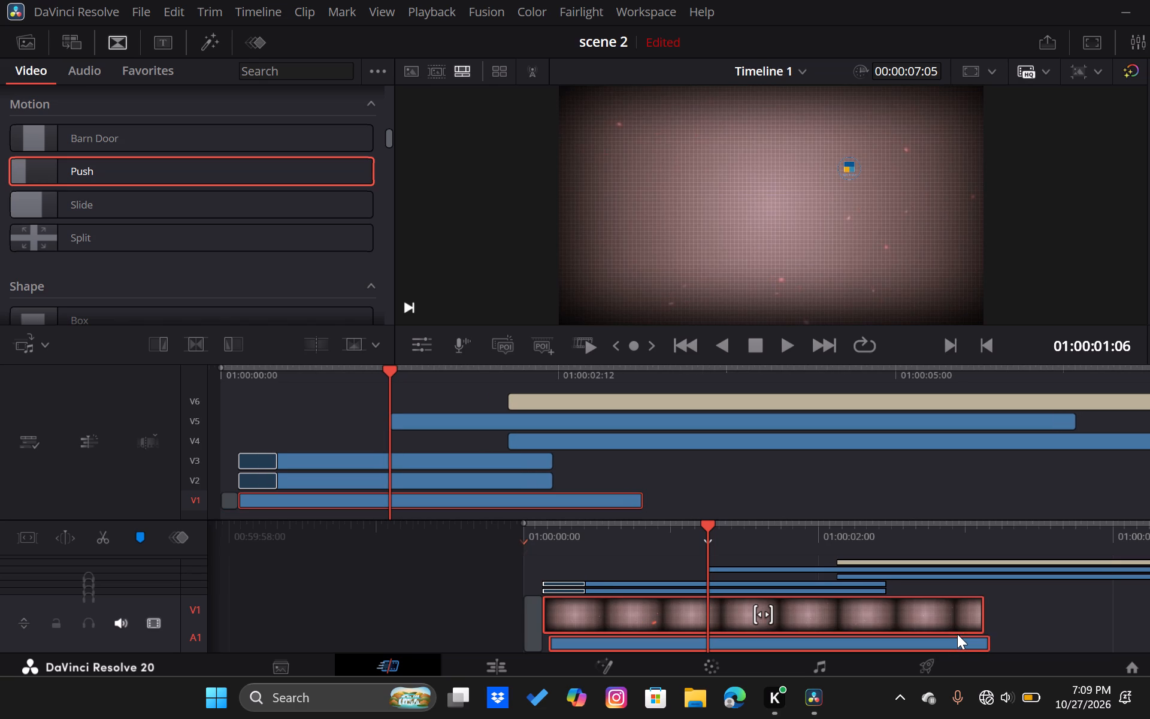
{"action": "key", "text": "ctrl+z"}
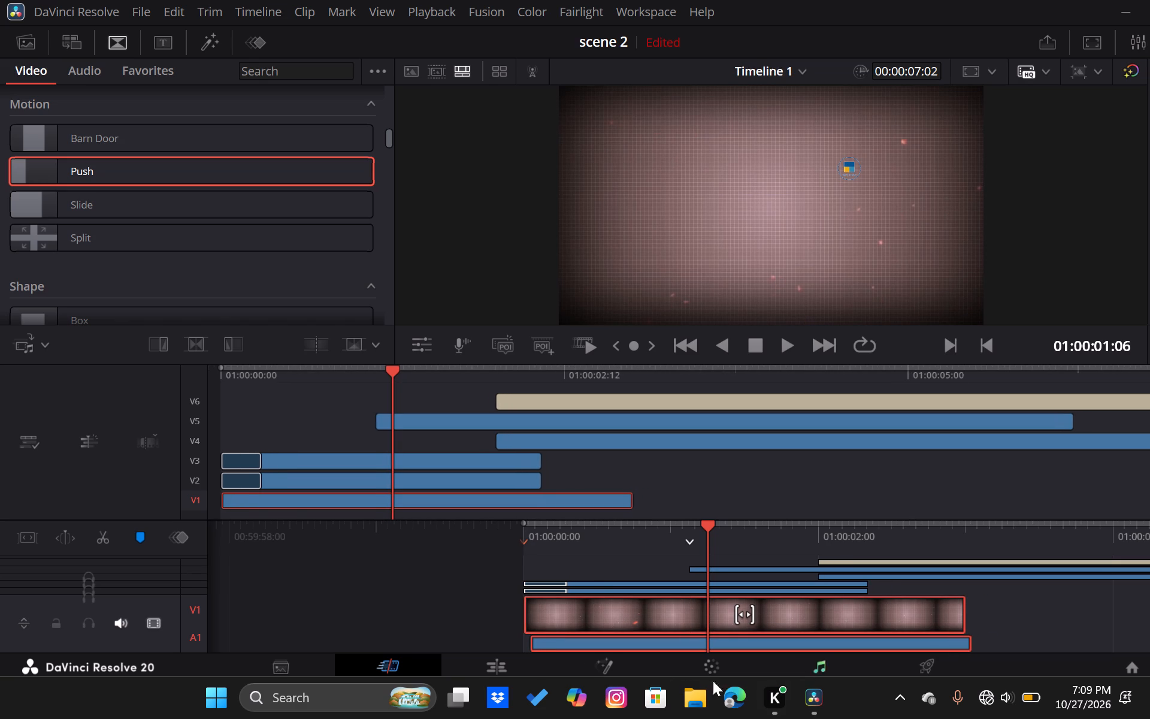
Delete the audio clip of video_2026-10-26_19-57-32.mp4 from track A1 on the Edit page.
{"action": "left_click", "coordinate": [486, 658]}
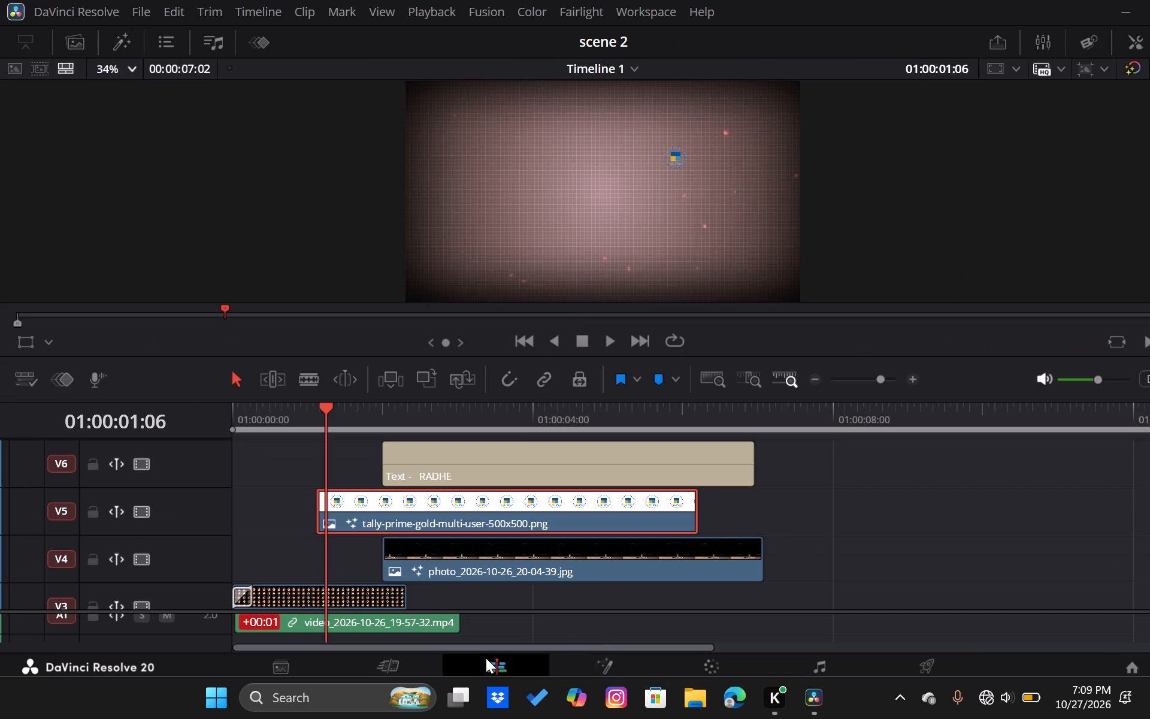
{"action": "scroll", "coordinate": [672, 614], "scroll_direction": "down", "scroll_amount": 1}
{"action": "scroll", "coordinate": [497, 619], "scroll_direction": "up", "scroll_amount": 1}
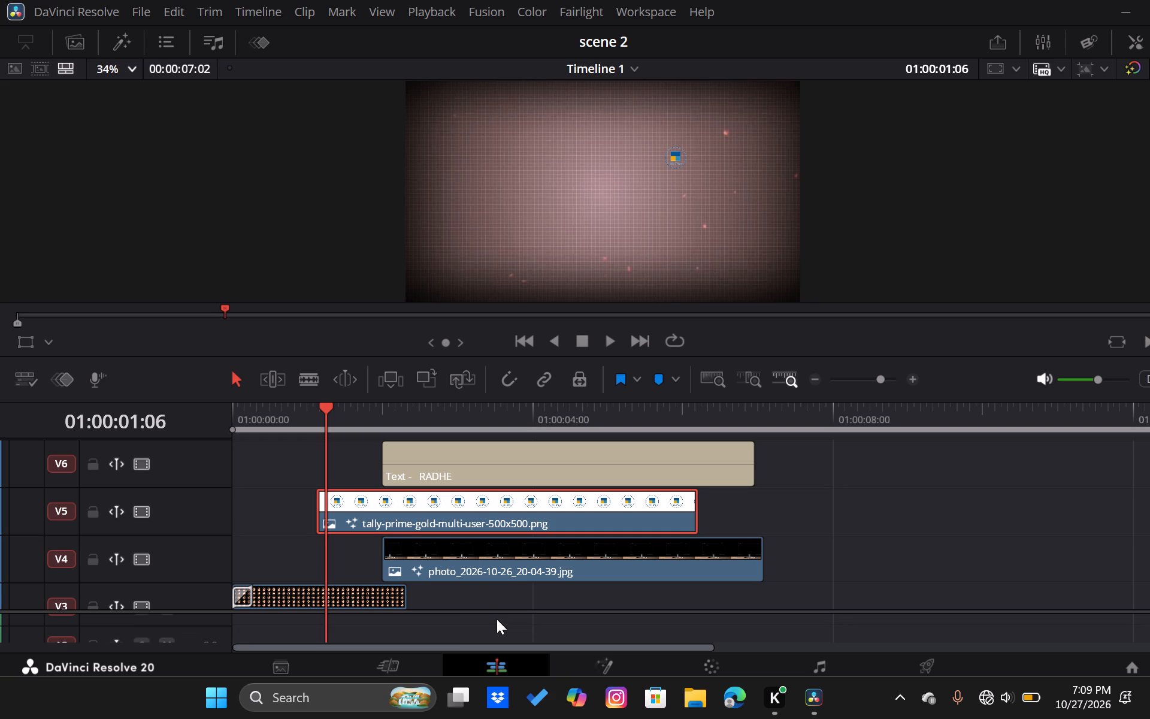
{"action": "scroll", "coordinate": [497, 619], "scroll_direction": "up", "scroll_amount": 1}
{"action": "left_click", "coordinate": [421, 641]}
{"action": "key", "text": "BackSpace"}
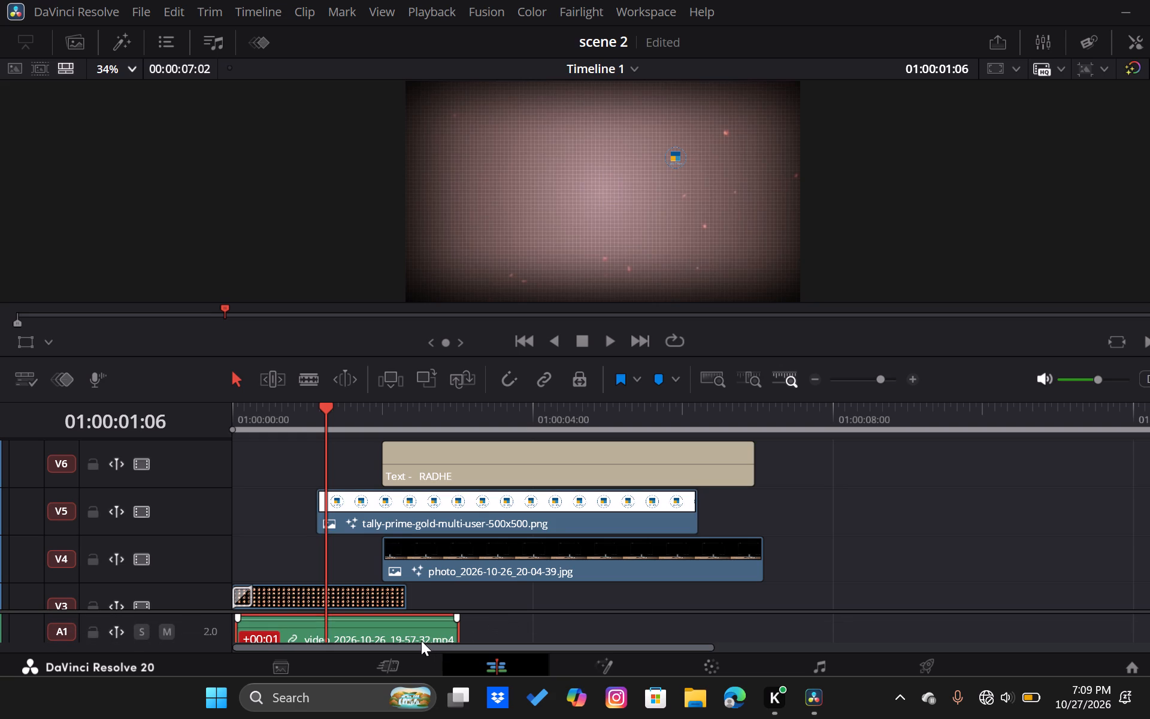
Play the scene 2 timeline from 01:00:00:00 to check it without the audio clip.
{"action": "scroll", "coordinate": [553, 575], "scroll_direction": "right", "scroll_amount": 2}
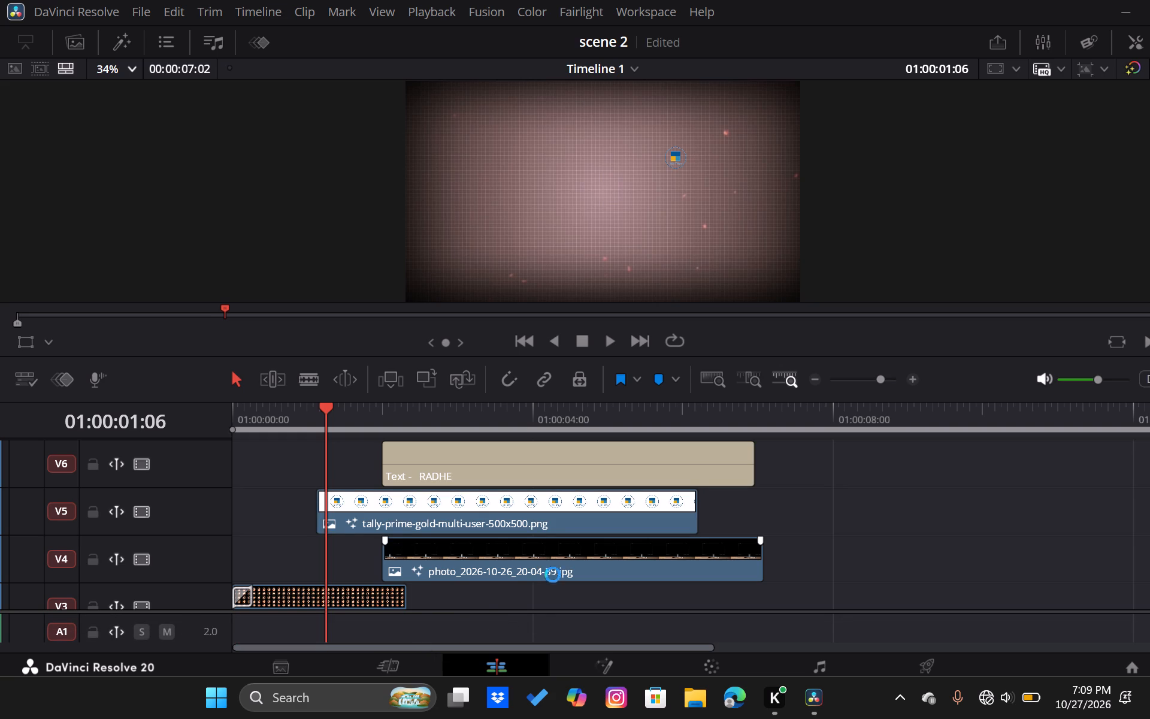
{"action": "left_click_drag", "start_coordinate": [325, 407], "coordinate": [215, 424]}
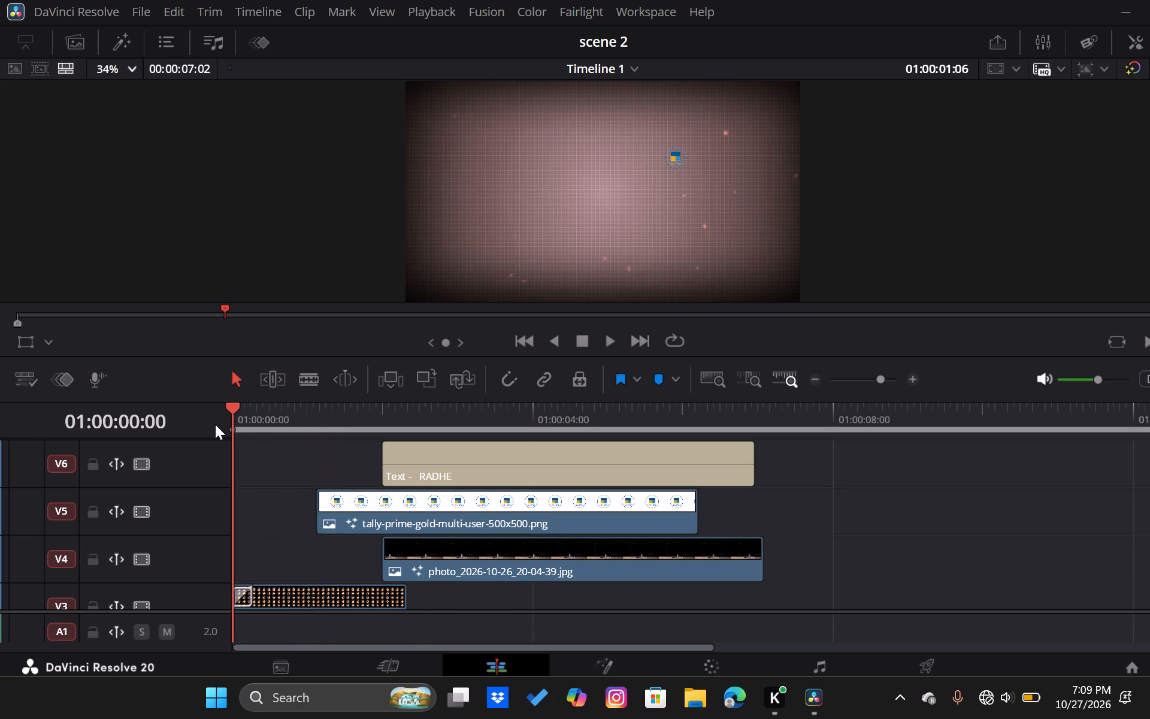
{"action": "left_click_drag", "start_coordinate": [215, 424], "coordinate": [213, 424]}
{"action": "key", "text": "space"}
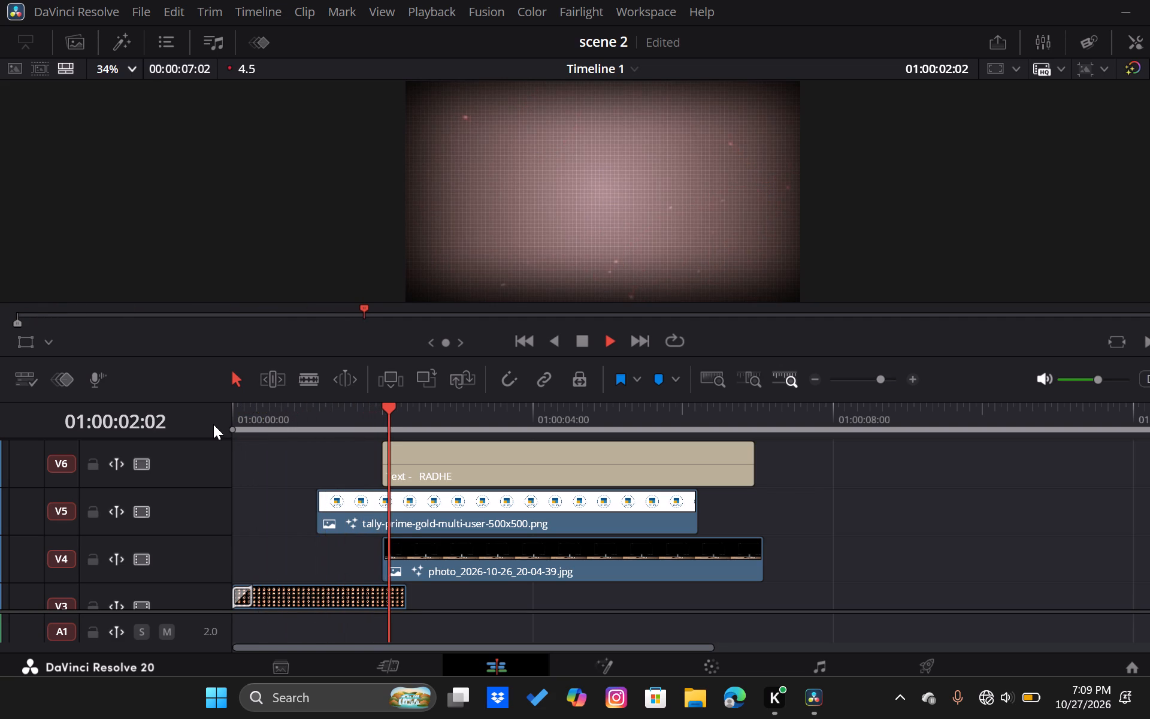
{"action": "key", "text": "space"}
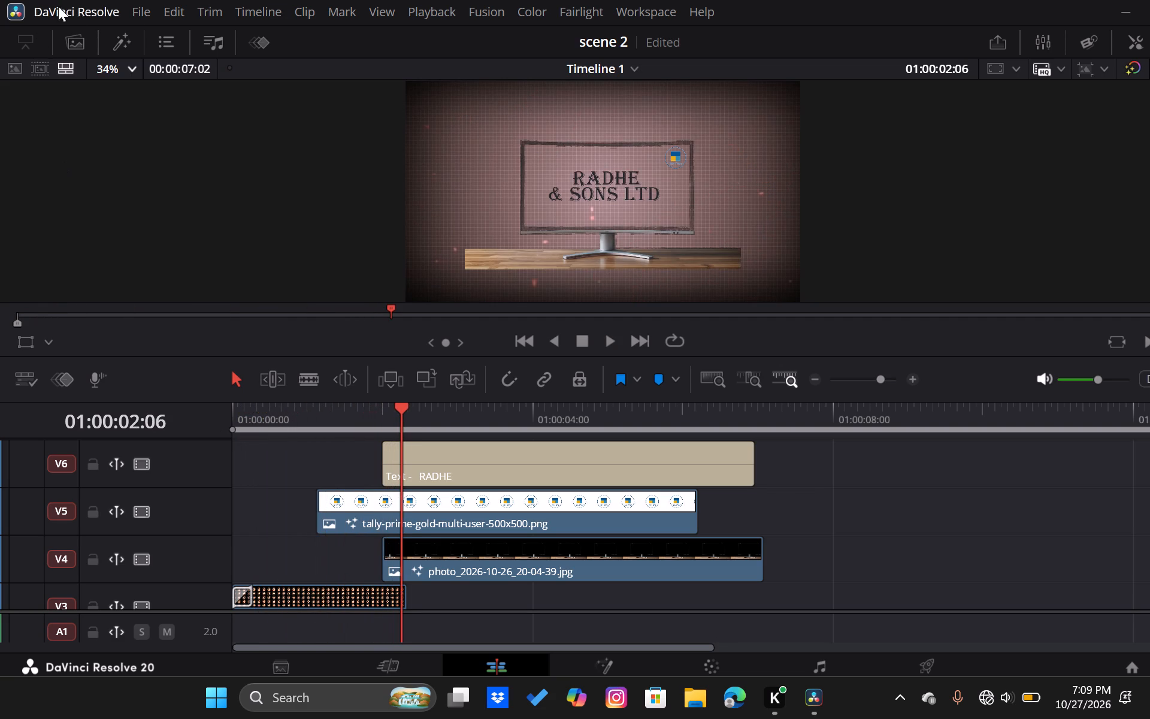
Open the recent project "Scene 1 i audio".
{"action": "left_click", "coordinate": [139, 10]}
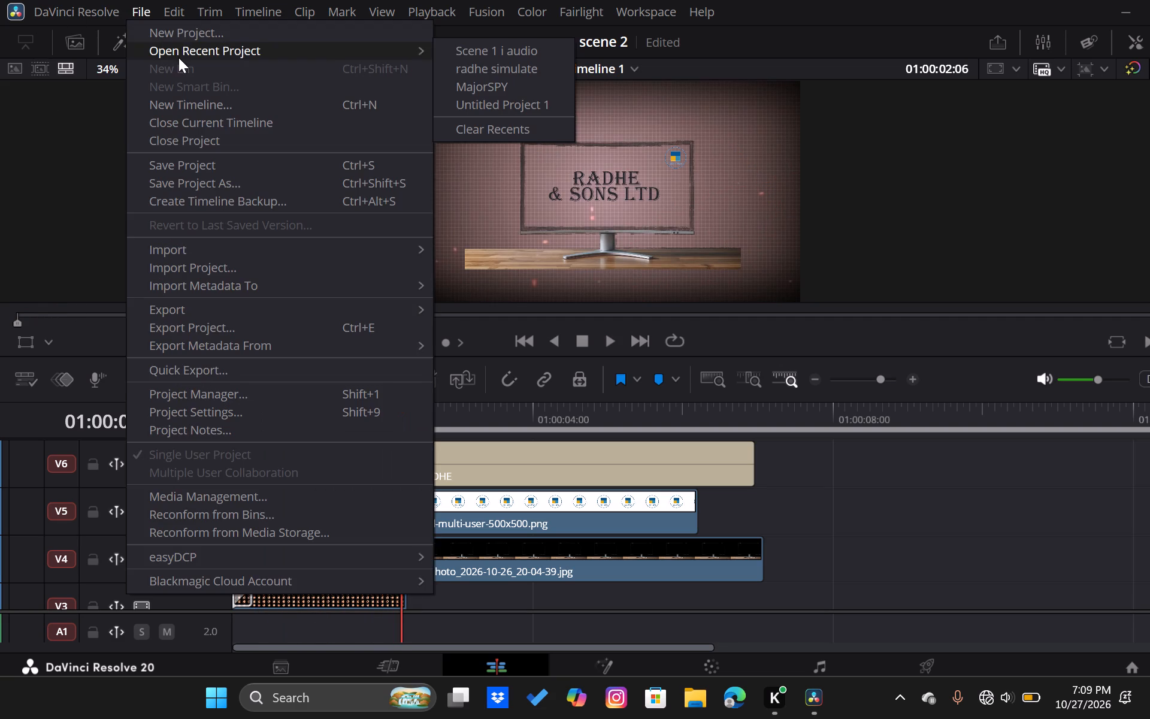
{"action": "left_click", "coordinate": [501, 47]}
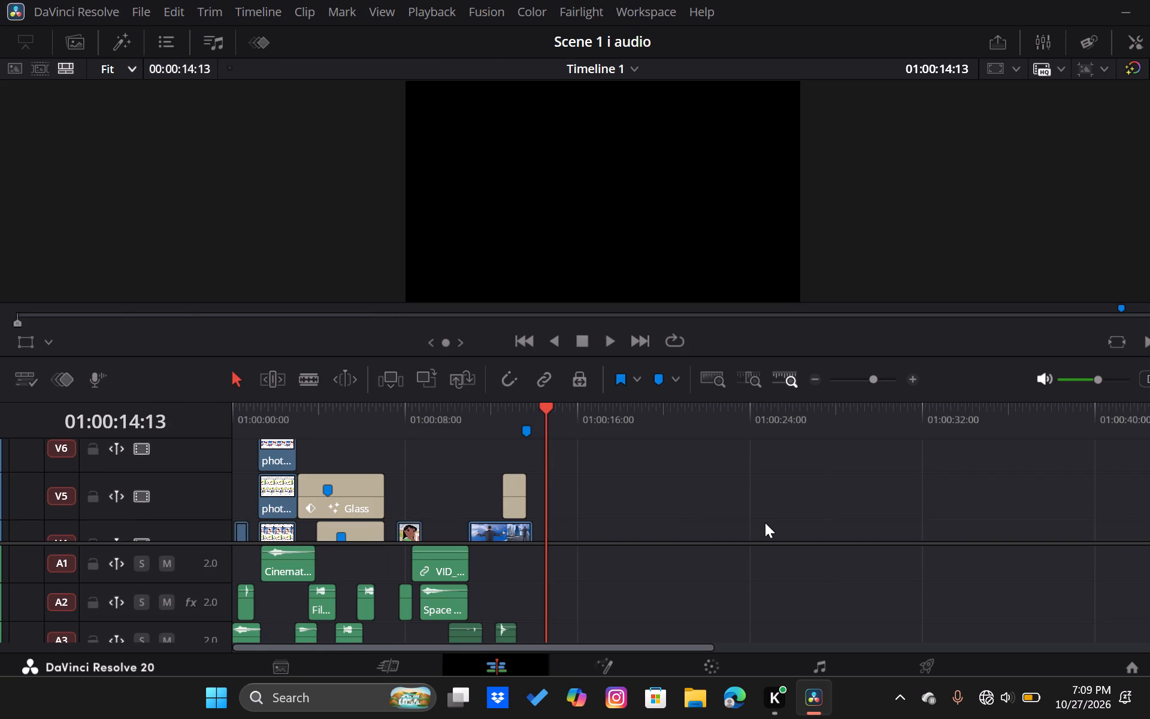
Examine the video tracks of the Scene 1 i audio timeline.
{"action": "scroll", "coordinate": [659, 496], "scroll_direction": "down", "scroll_amount": 4}
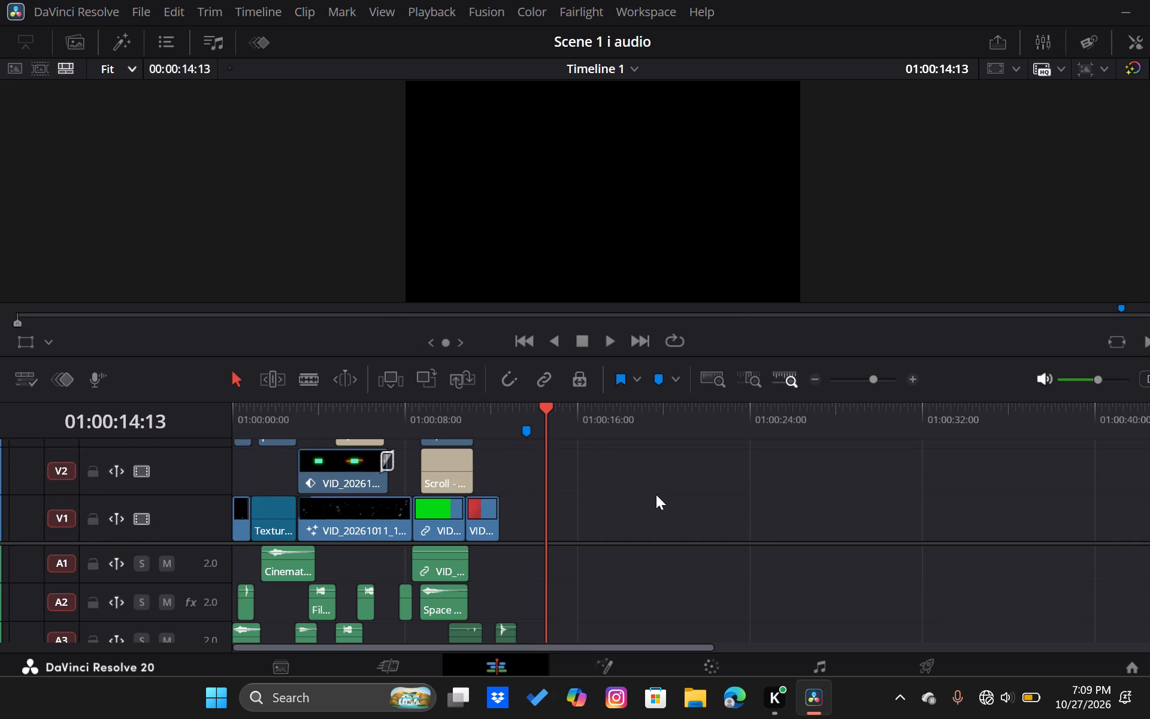
{"action": "scroll", "coordinate": [588, 446], "scroll_direction": "up", "scroll_amount": 2}
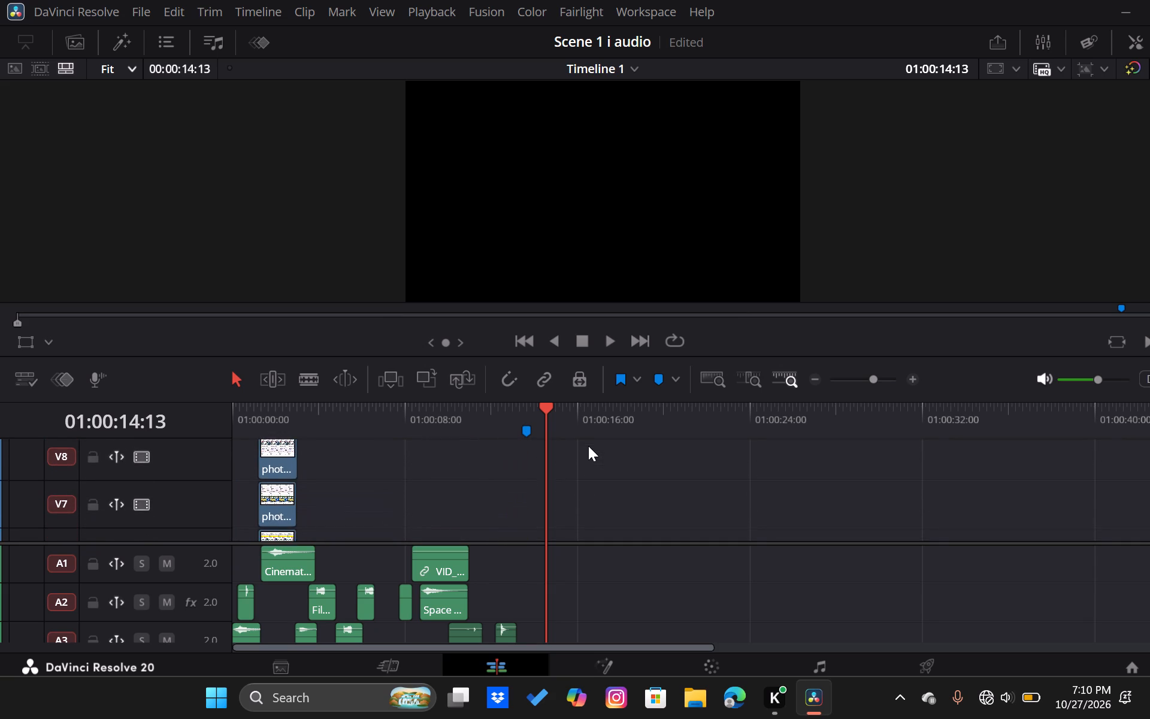
{"action": "scroll", "coordinate": [588, 446], "scroll_direction": "up", "scroll_amount": 1}
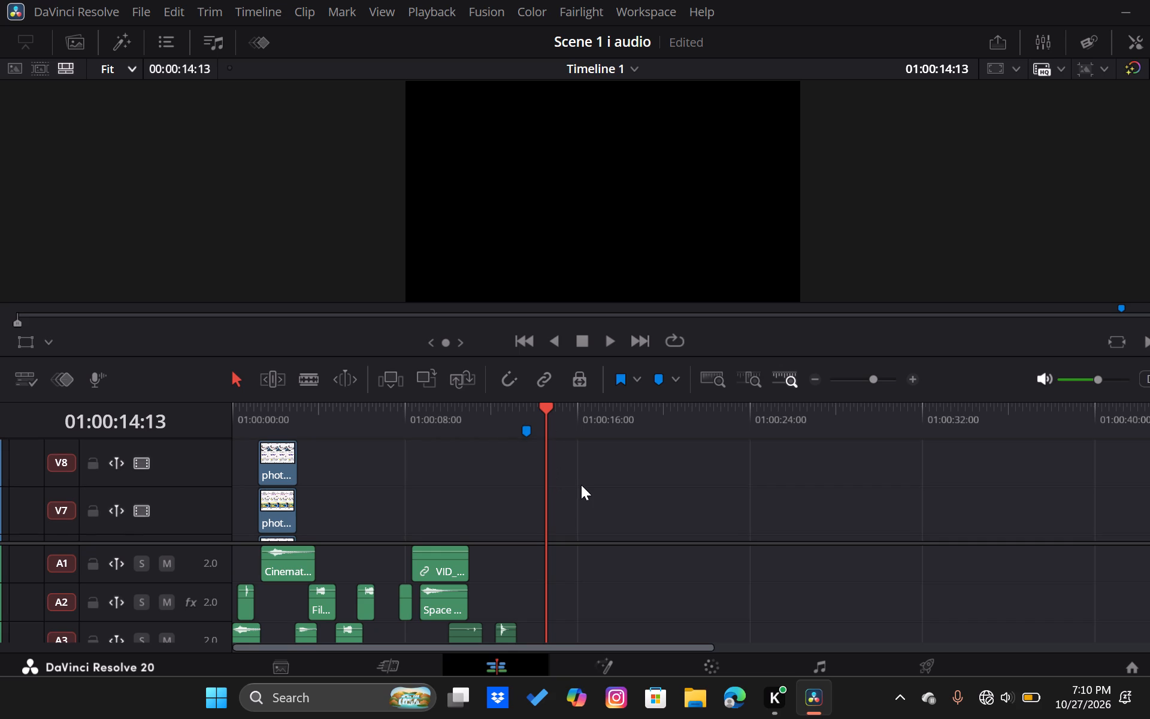
{"action": "scroll", "coordinate": [581, 485], "scroll_direction": "right", "scroll_amount": 2}
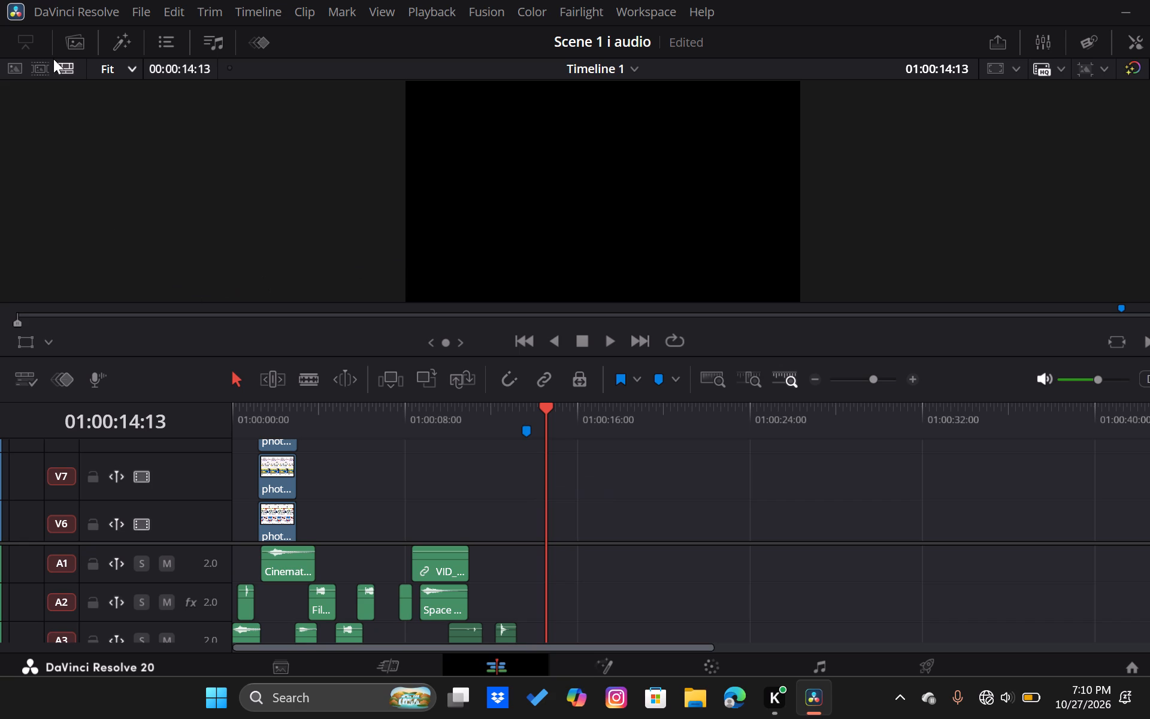
Show the media pool and look through the clips in the bagrounds bin.
{"action": "left_click", "coordinate": [29, 36]}
{"action": "left_click", "coordinate": [71, 37]}
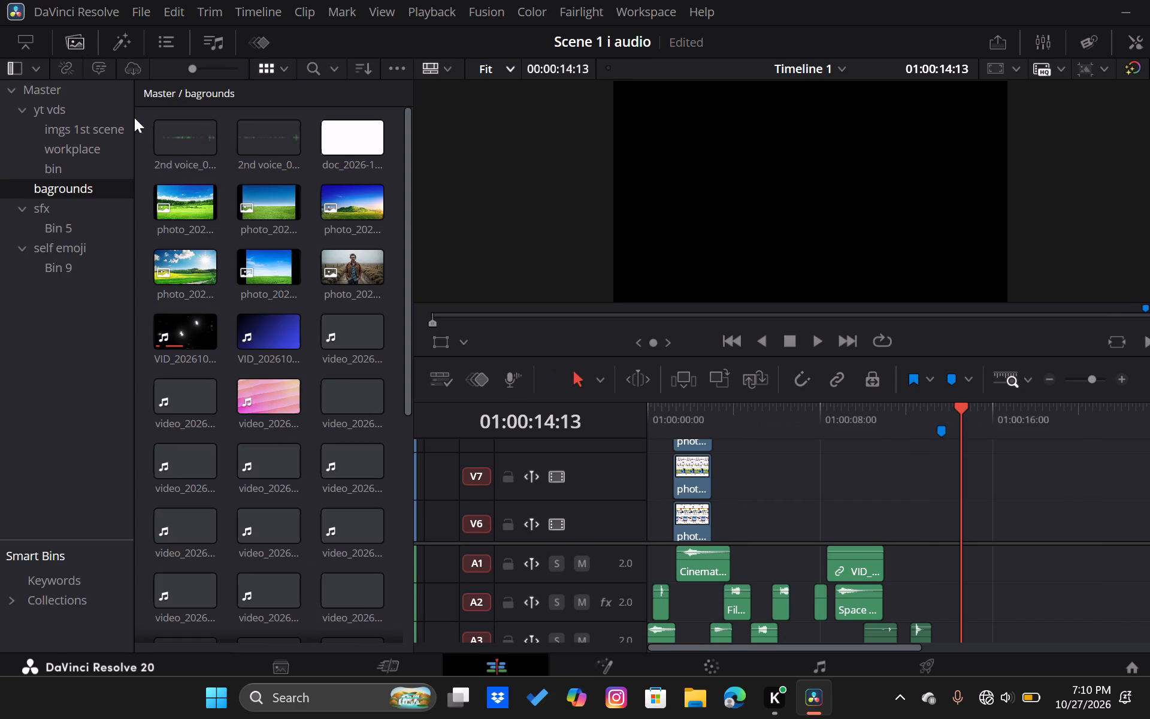
{"action": "scroll", "coordinate": [214, 279], "scroll_direction": "down", "scroll_amount": 1}
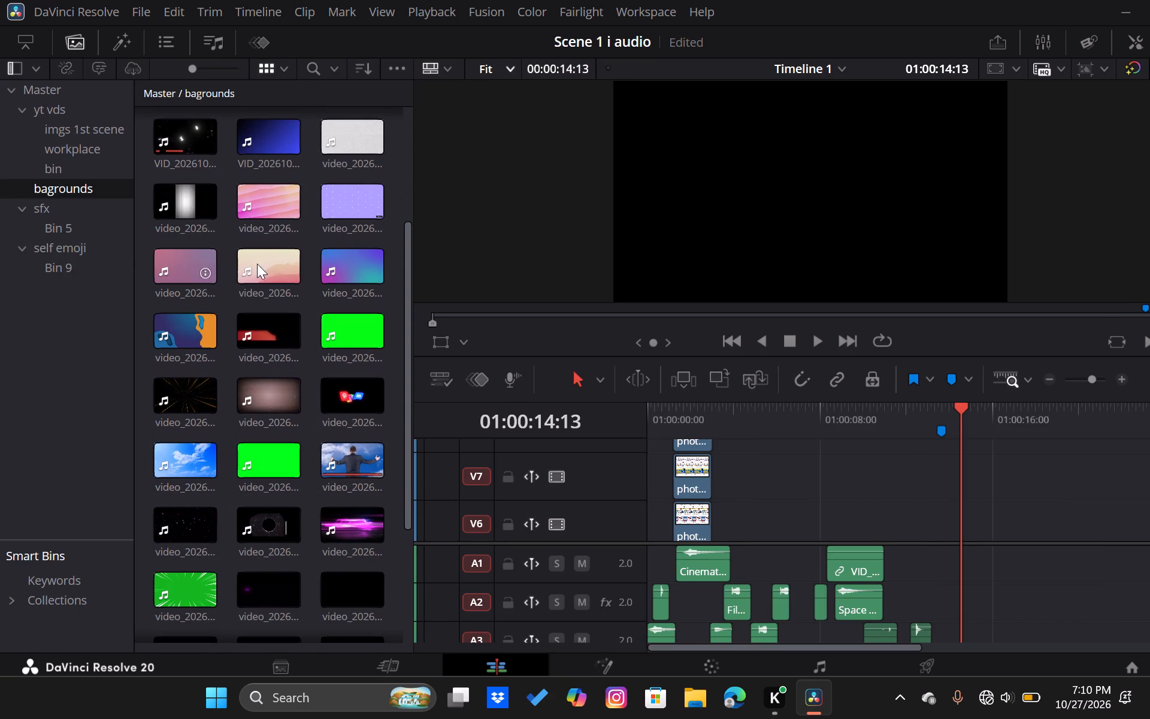
{"action": "scroll", "coordinate": [297, 359], "scroll_direction": "down", "scroll_amount": 1}
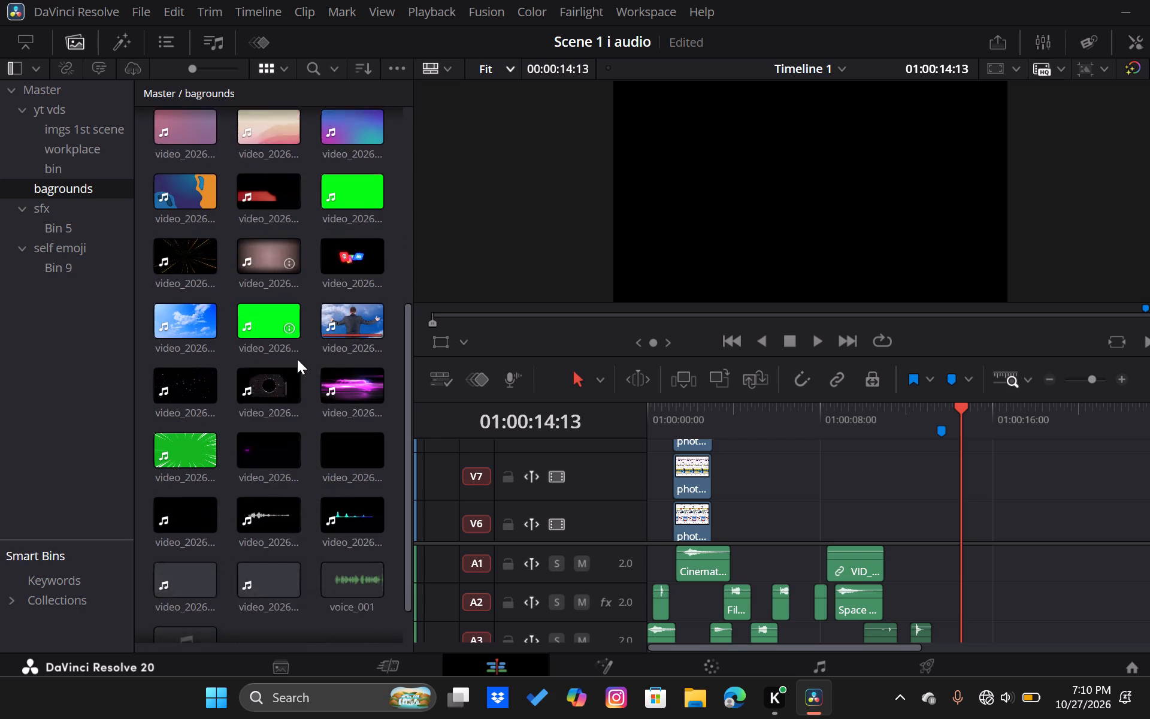
{"action": "scroll", "coordinate": [297, 359], "scroll_direction": "down", "scroll_amount": 1}
{"action": "scroll", "coordinate": [297, 359], "scroll_direction": "up", "scroll_amount": 1}
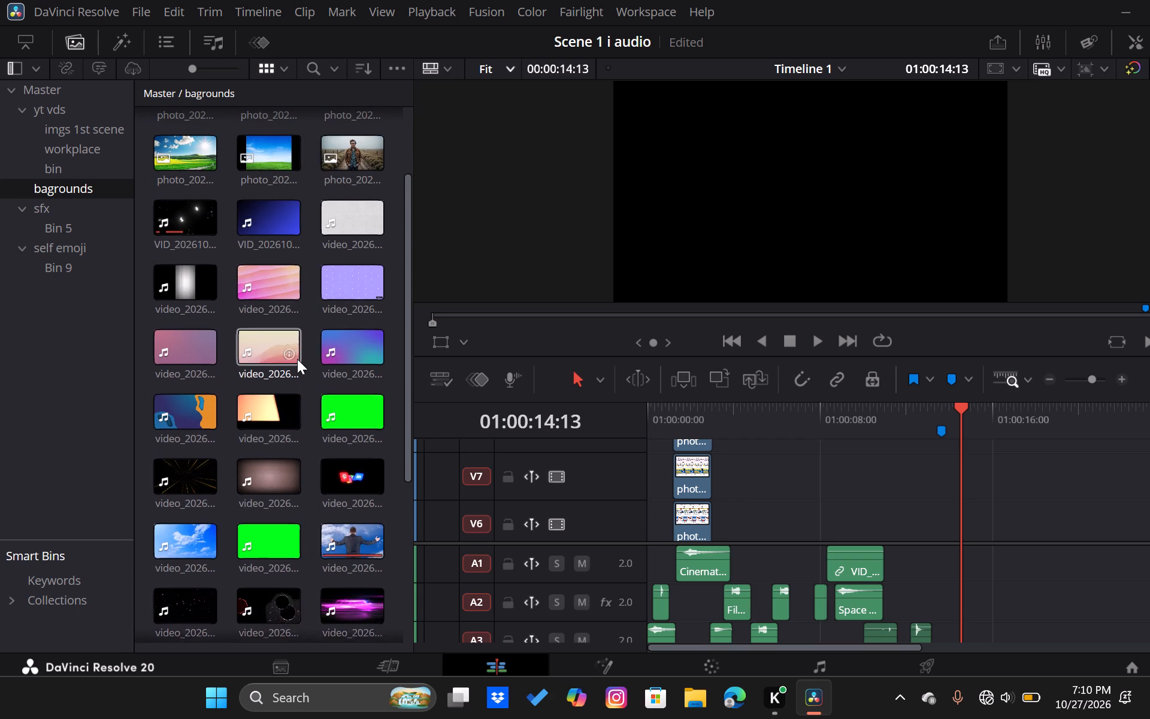
{"action": "scroll", "coordinate": [297, 359], "scroll_direction": "up", "scroll_amount": 1}
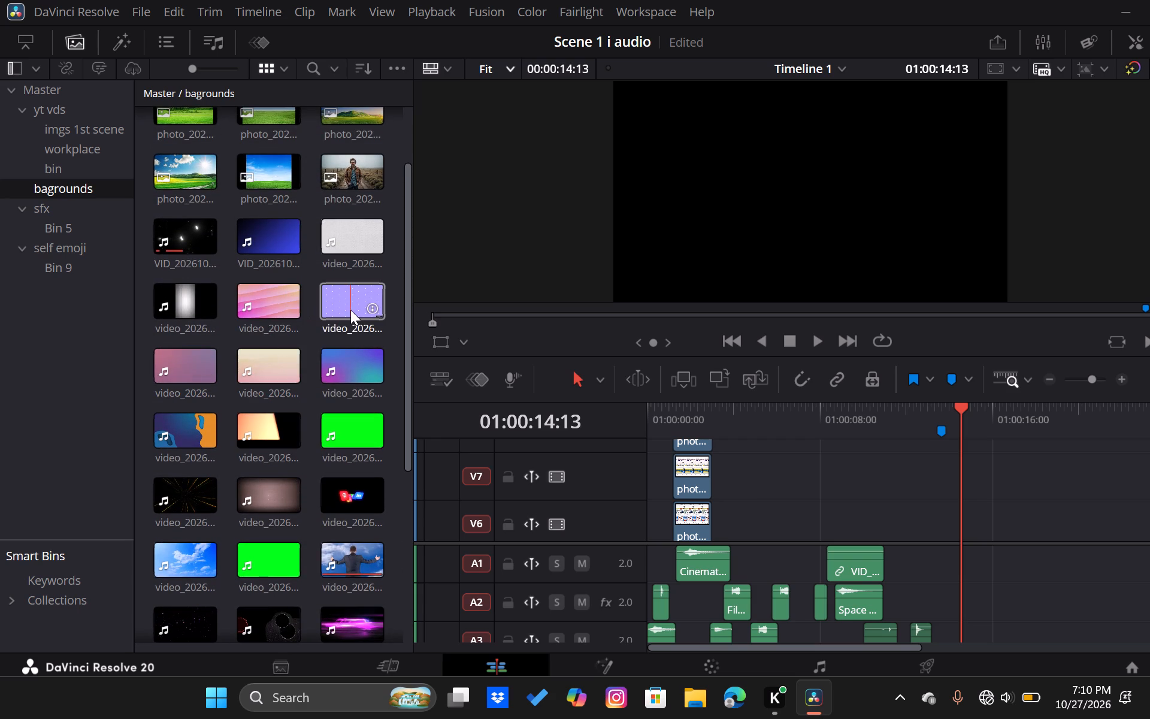
{"action": "scroll", "coordinate": [261, 233], "scroll_direction": "up", "scroll_amount": 1}
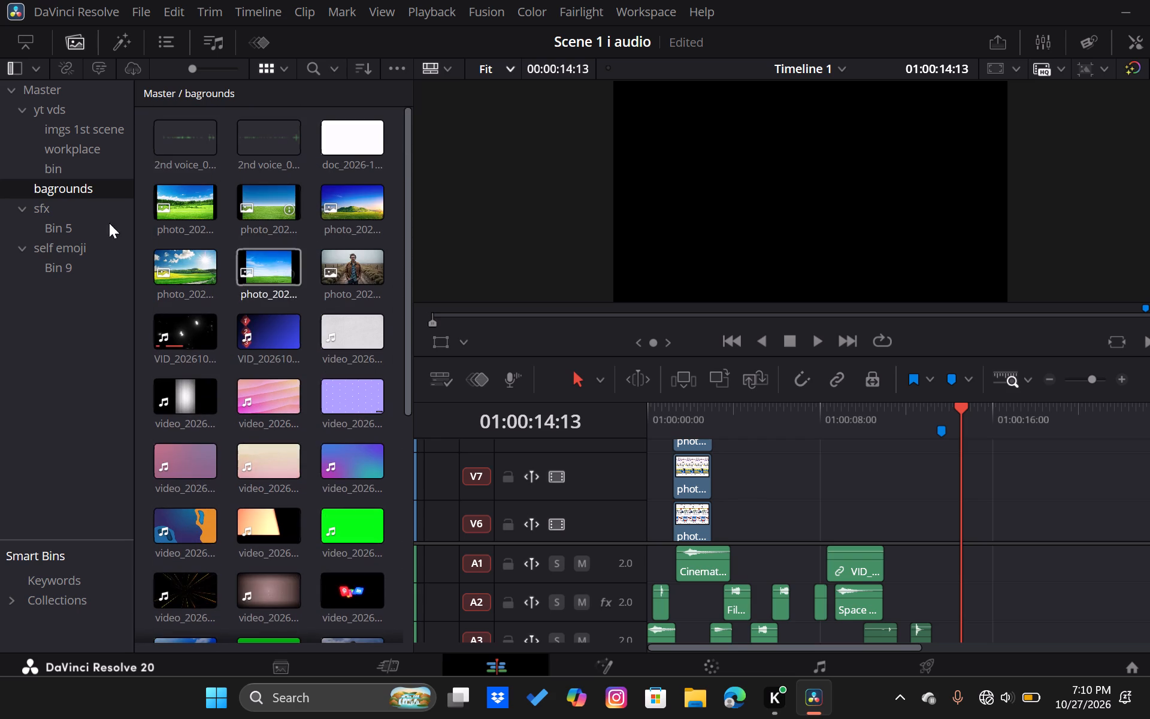
Look through the clips in the workplace, bin, imgs 1st scene, Bin 5 and Bin 9 bins.
{"action": "left_click", "coordinate": [84, 153]}
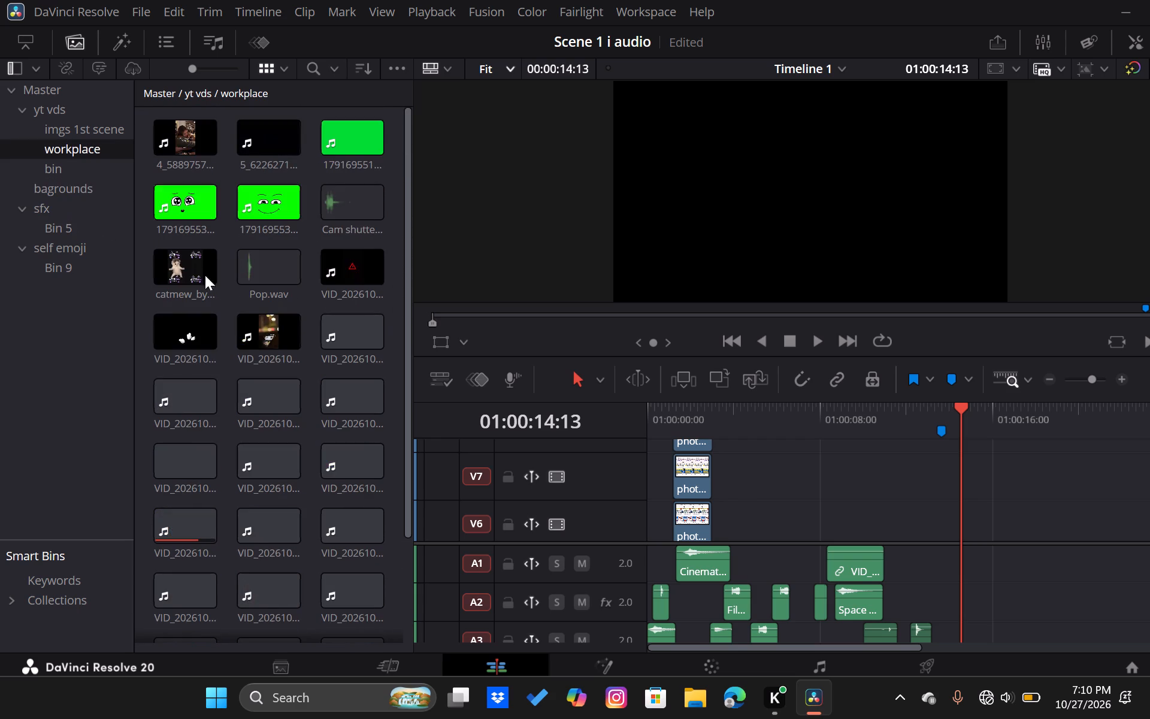
{"action": "scroll", "coordinate": [209, 288], "scroll_direction": "down", "scroll_amount": 2}
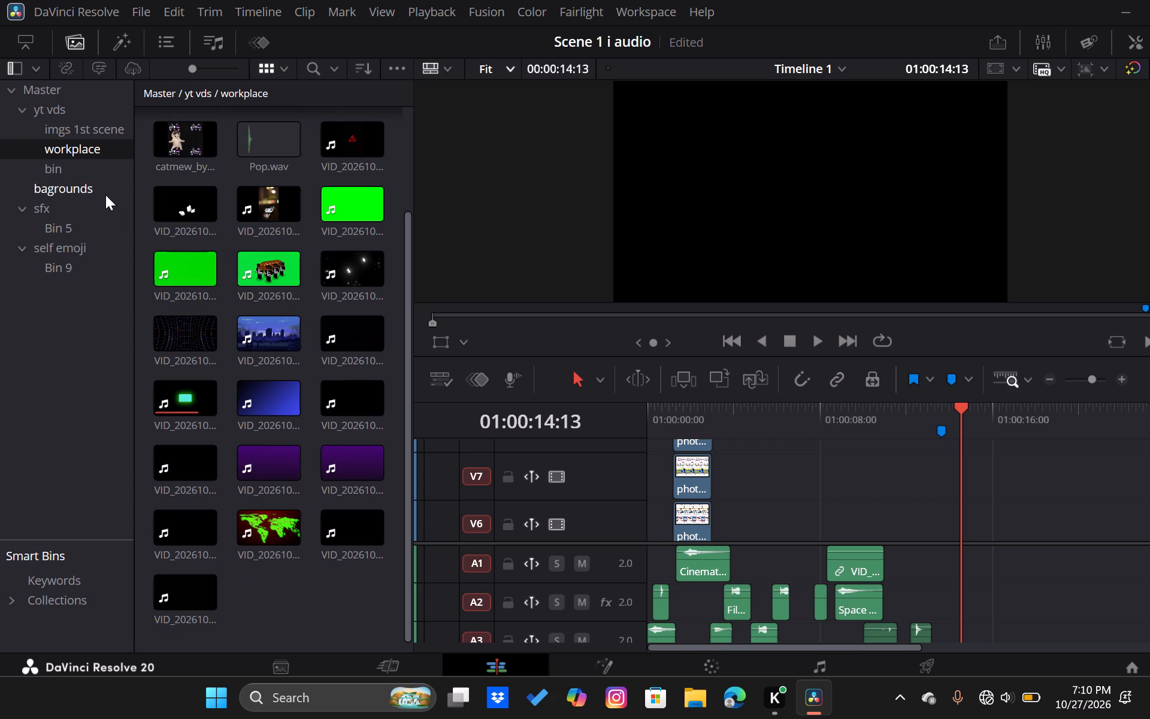
{"action": "left_click", "coordinate": [88, 170]}
{"action": "scroll", "coordinate": [261, 288], "scroll_direction": "down", "scroll_amount": 2}
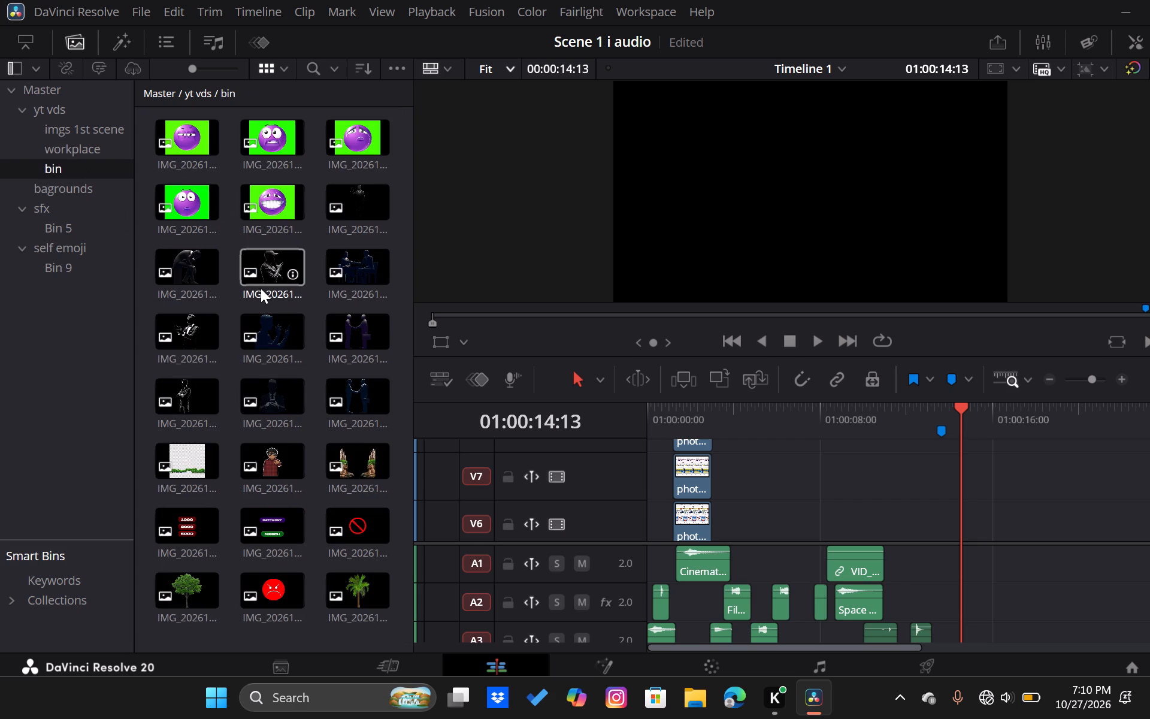
{"action": "scroll", "coordinate": [261, 288], "scroll_direction": "down", "scroll_amount": 4}
{"action": "scroll", "coordinate": [261, 288], "scroll_direction": "up", "scroll_amount": 2}
{"action": "left_click", "coordinate": [104, 132]}
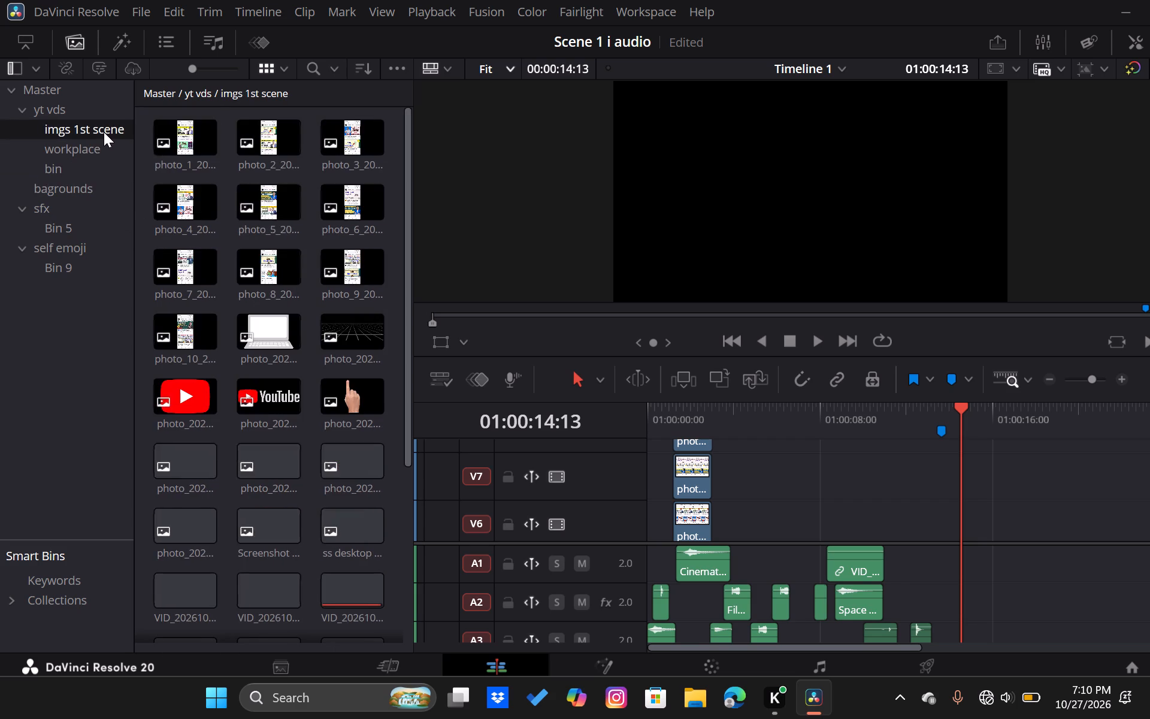
{"action": "scroll", "coordinate": [290, 254], "scroll_direction": "down", "scroll_amount": 9}
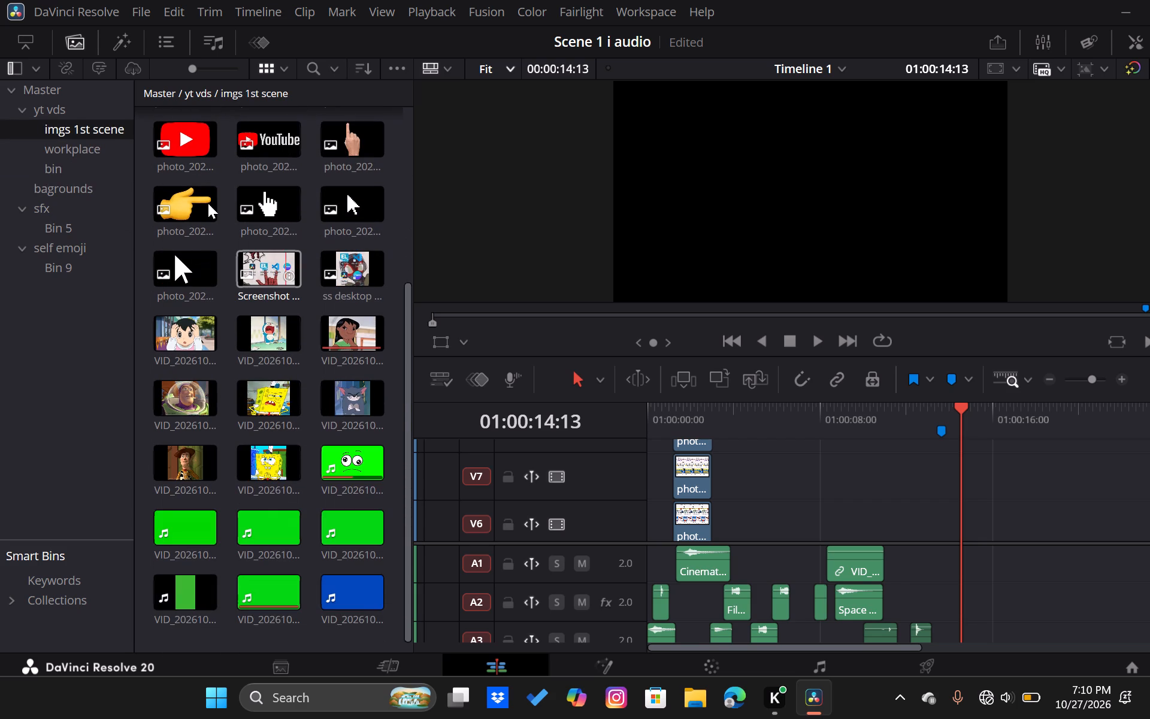
{"action": "left_click", "coordinate": [102, 149]}
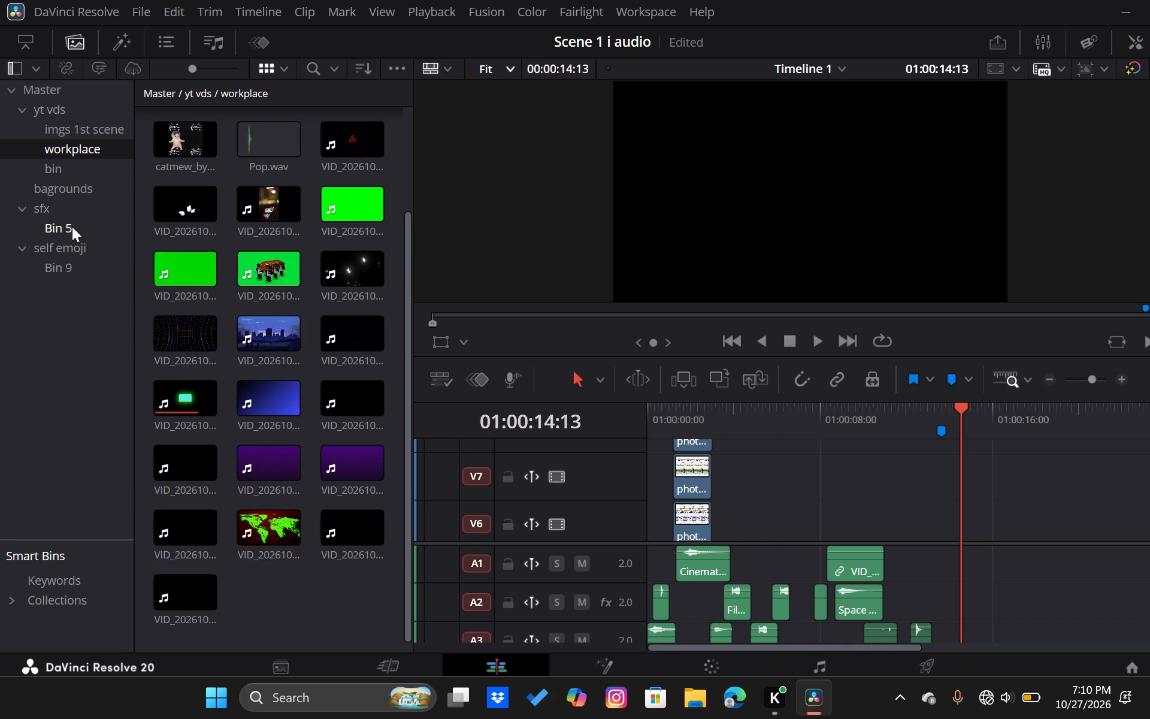
{"action": "left_click", "coordinate": [72, 226]}
{"action": "left_click", "coordinate": [73, 263]}
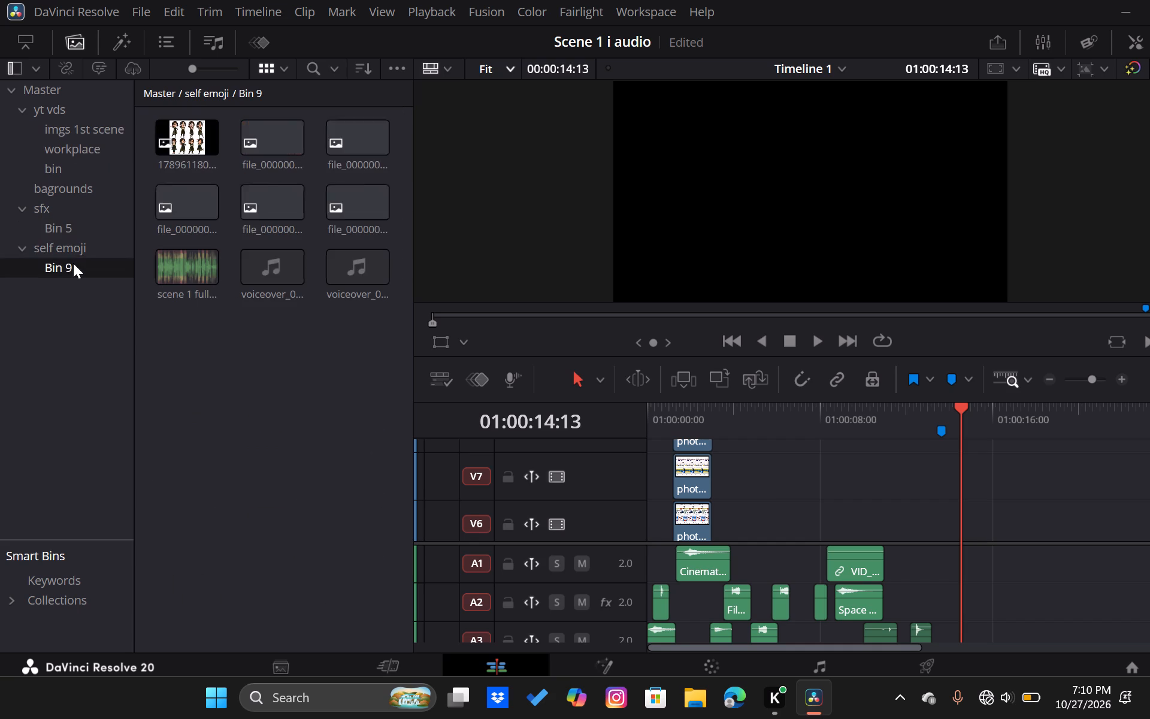
{"action": "right_click", "coordinate": [225, 373]}
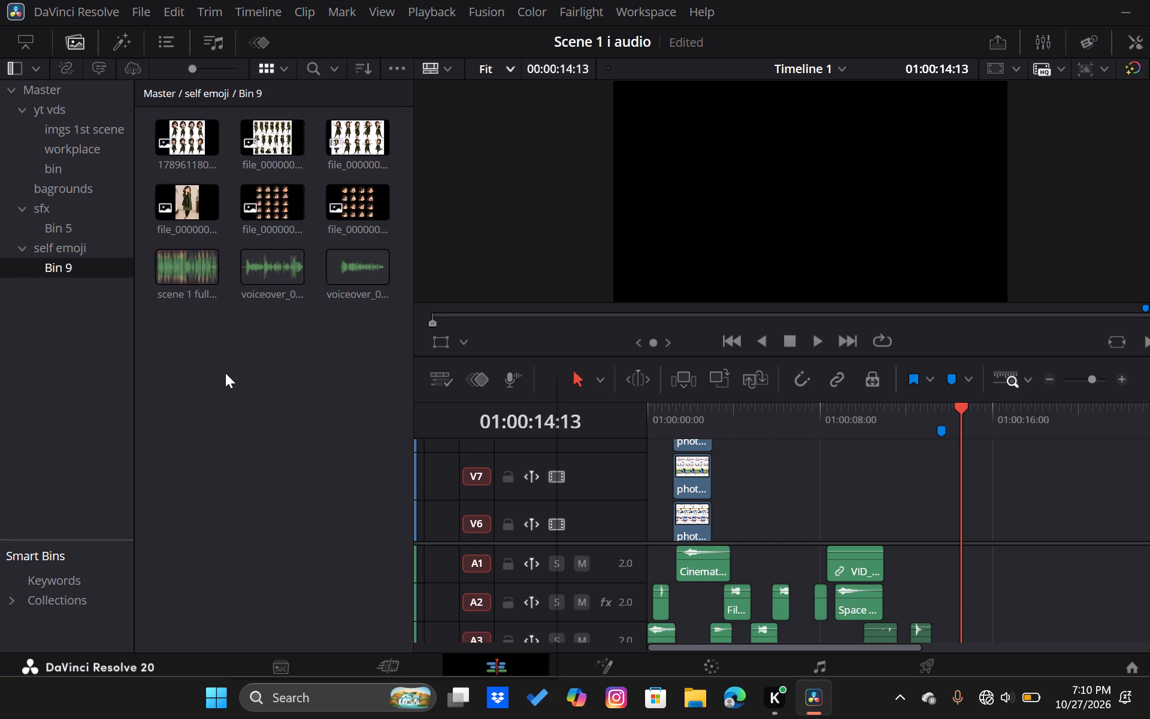
{"action": "left_click", "coordinate": [190, 376]}
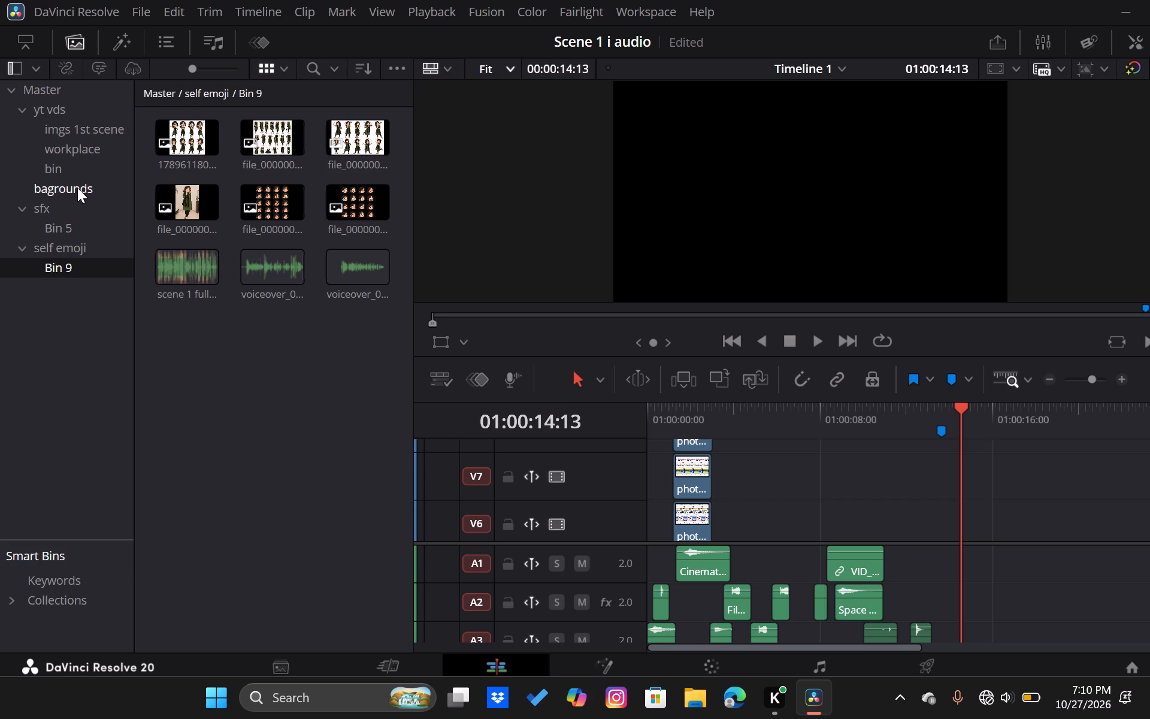
Import video_2026-10-26_19-57-32 from the Telegram Desktop folder in Downloads into the bagrounds bin.
{"action": "left_click", "coordinate": [77, 188]}
{"action": "scroll", "coordinate": [264, 300], "scroll_direction": "down", "scroll_amount": 5}
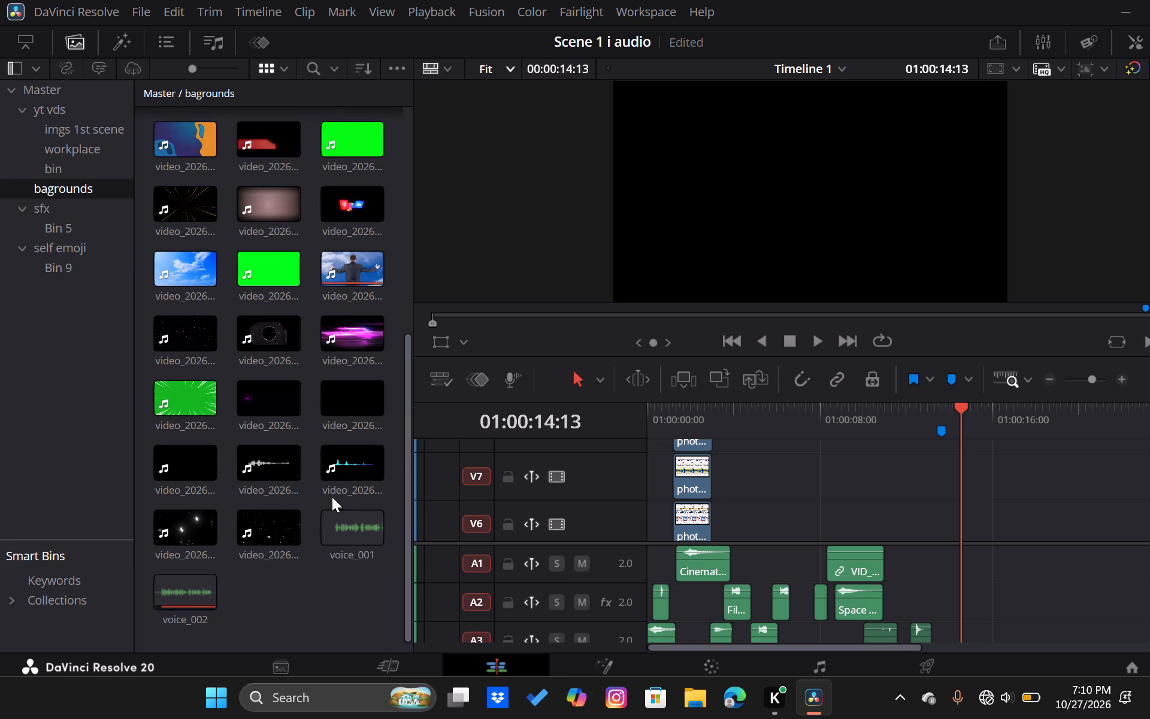
{"action": "right_click", "coordinate": [264, 591]}
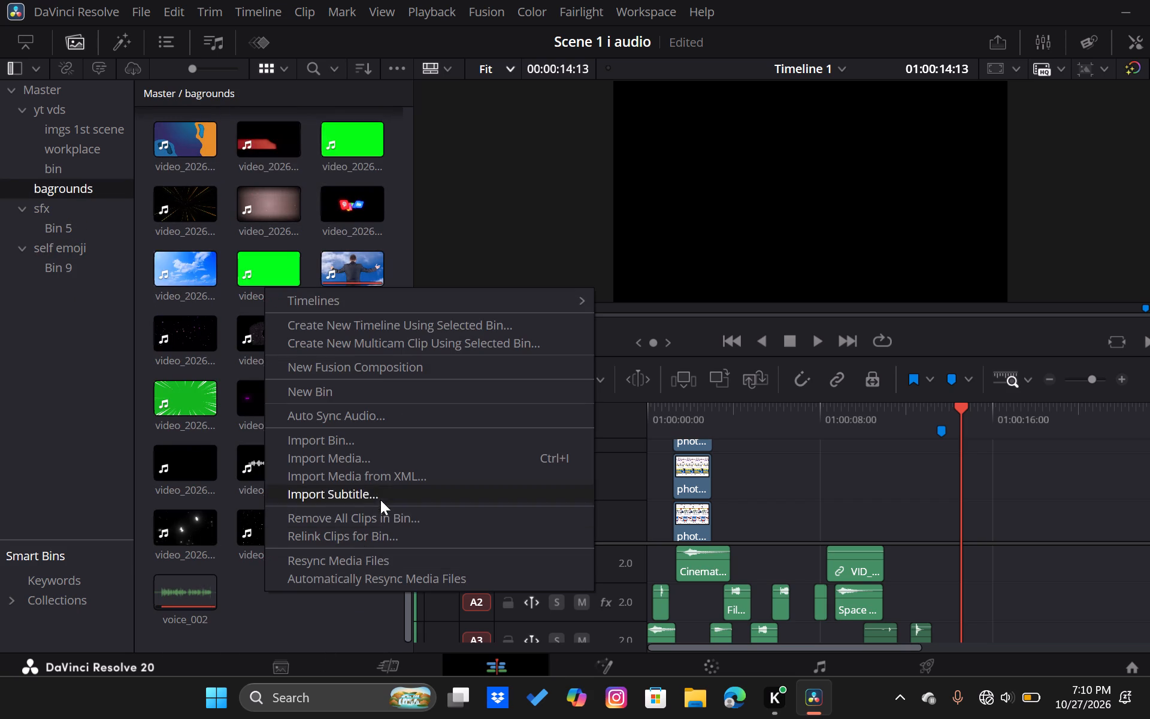
{"action": "left_click", "coordinate": [362, 459]}
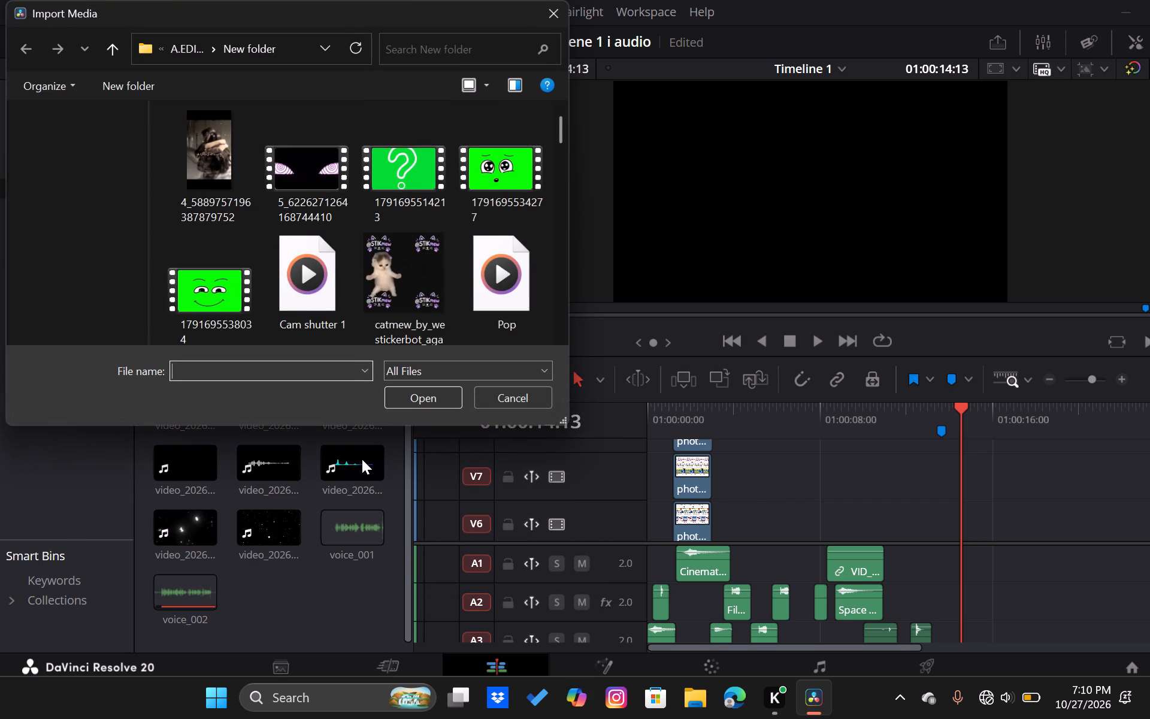
{"action": "scroll", "coordinate": [427, 273], "scroll_direction": "down", "scroll_amount": 2}
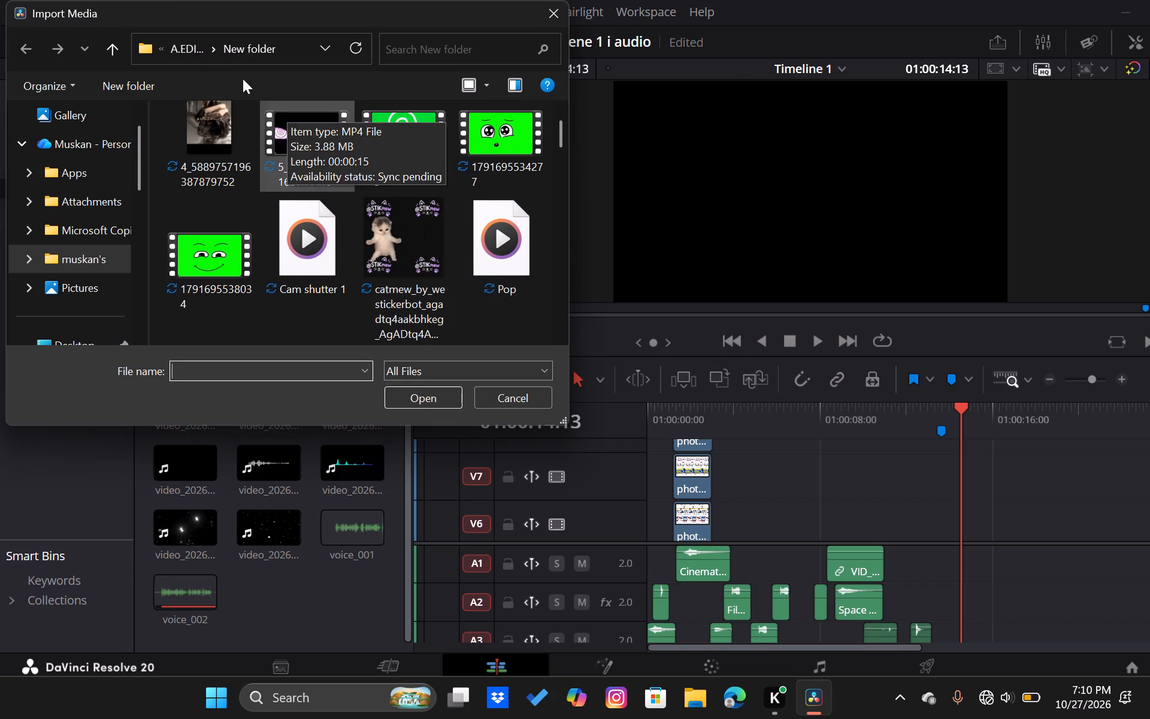
{"action": "scroll", "coordinate": [291, 171], "scroll_direction": "up", "scroll_amount": 3}
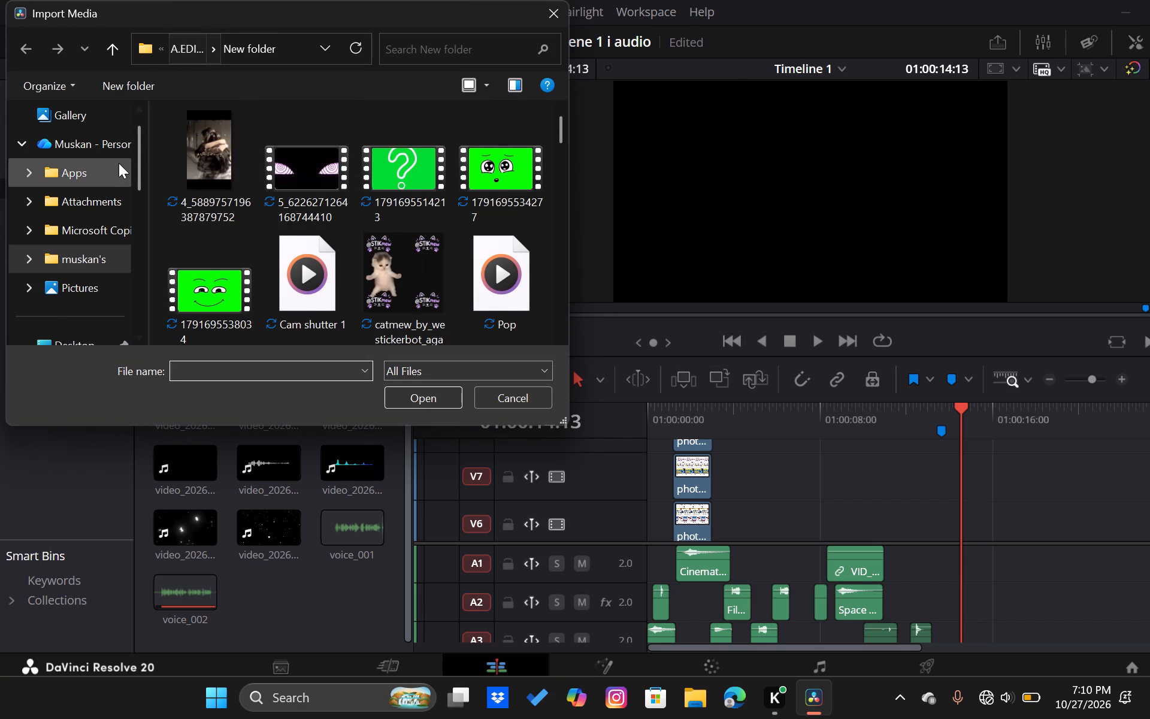
{"action": "scroll", "coordinate": [119, 163], "scroll_direction": "up", "scroll_amount": 1}
{"action": "scroll", "coordinate": [95, 300], "scroll_direction": "down", "scroll_amount": 2}
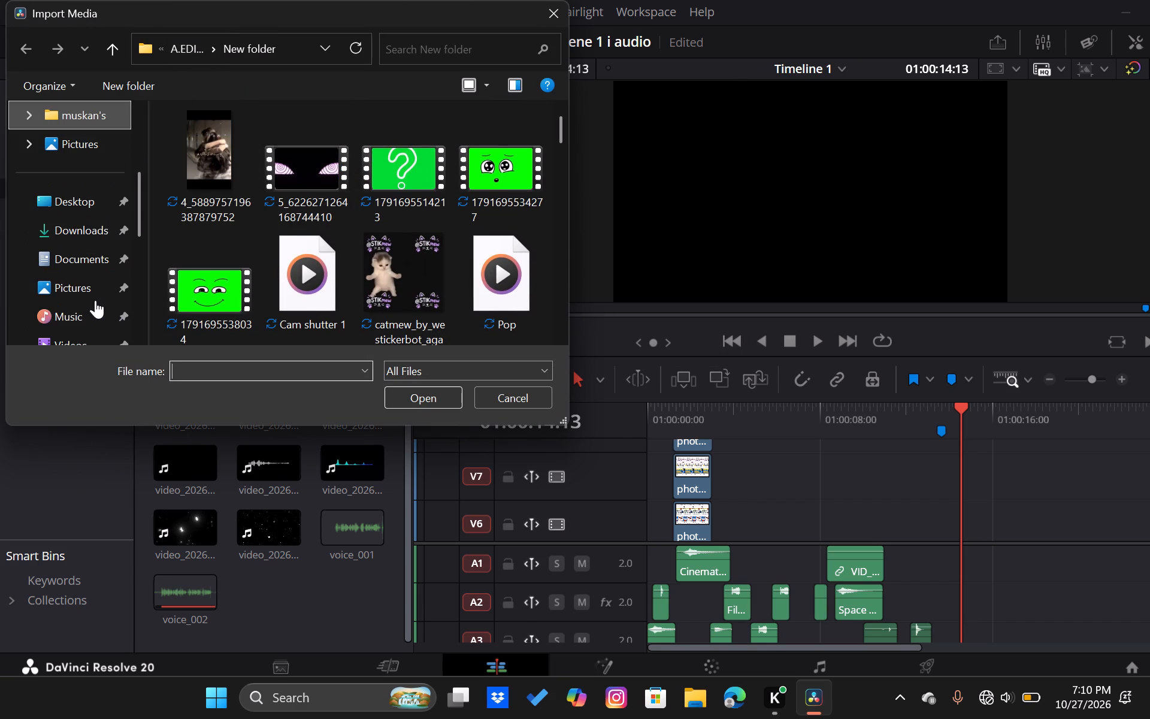
{"action": "left_click", "coordinate": [90, 223]}
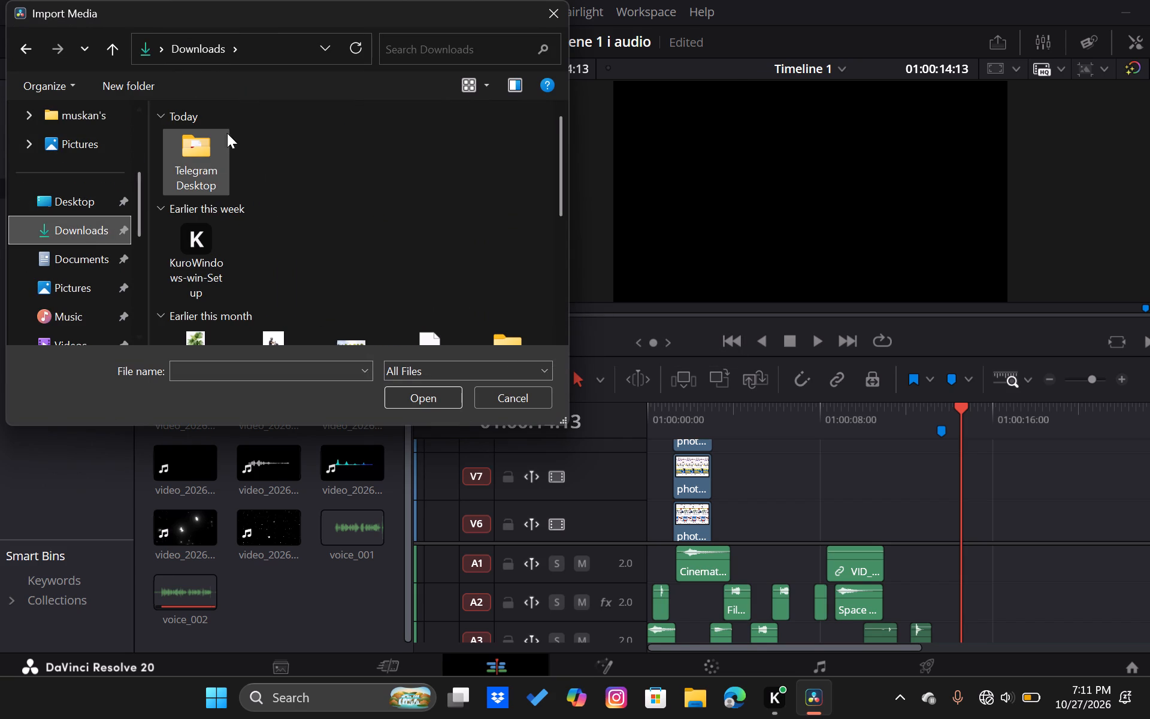
{"action": "double_click", "coordinate": [192, 167]}
{"action": "scroll", "coordinate": [401, 220], "scroll_direction": "down", "scroll_amount": 1}
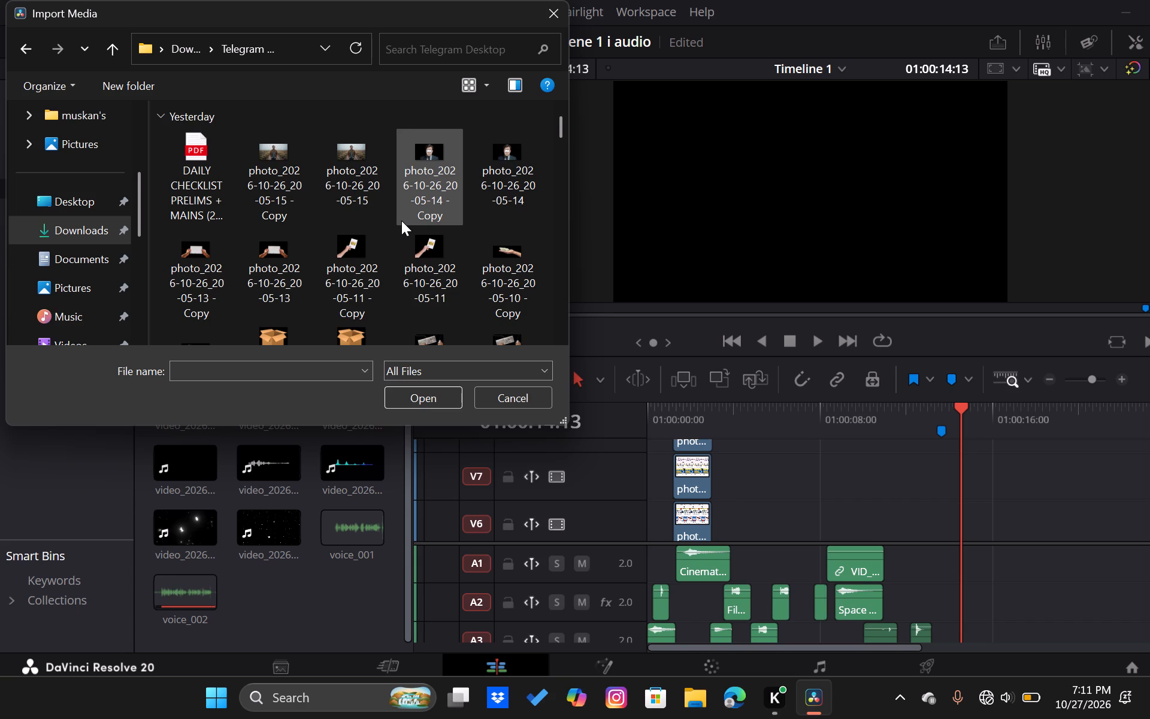
{"action": "scroll", "coordinate": [401, 220], "scroll_direction": "down", "scroll_amount": 4}
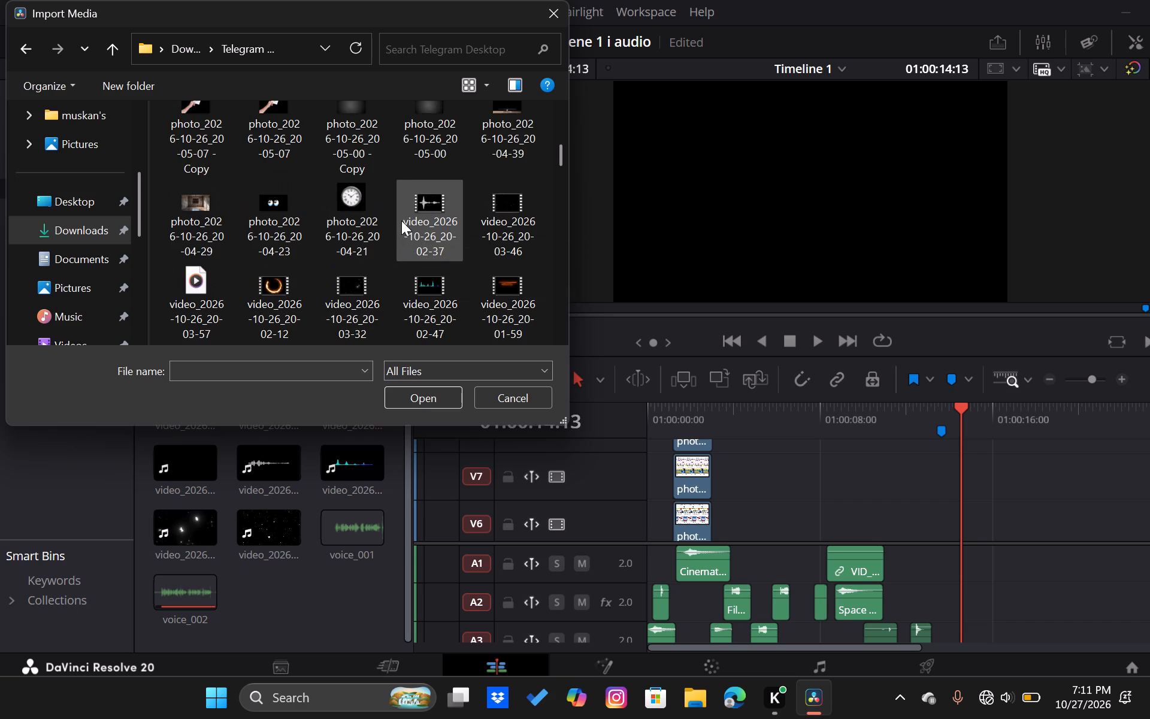
{"action": "scroll", "coordinate": [401, 220], "scroll_direction": "down", "scroll_amount": 2}
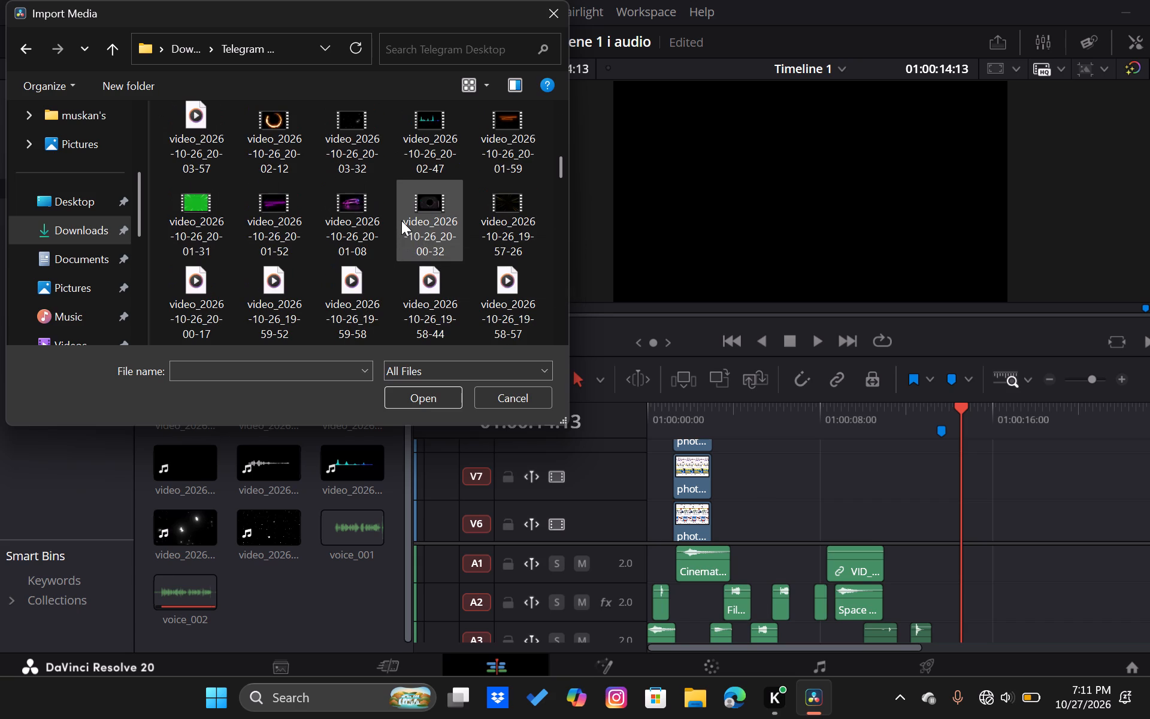
{"action": "scroll", "coordinate": [401, 220], "scroll_direction": "down", "scroll_amount": 2}
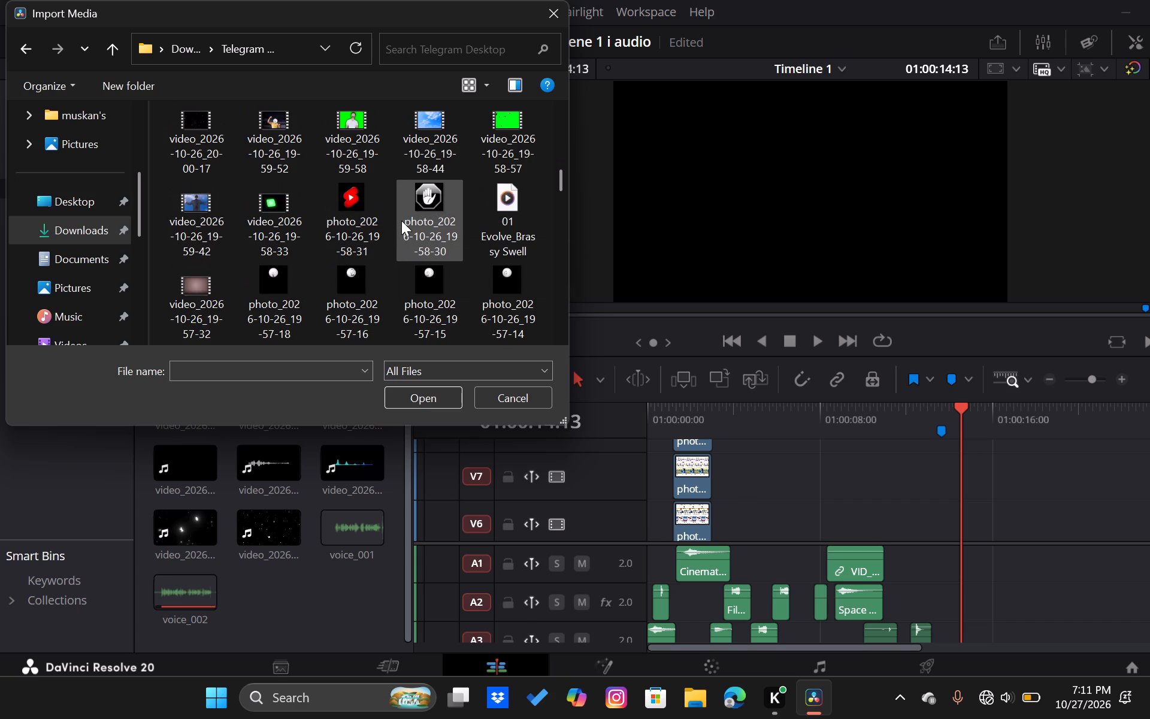
{"action": "left_click", "coordinate": [196, 296]}
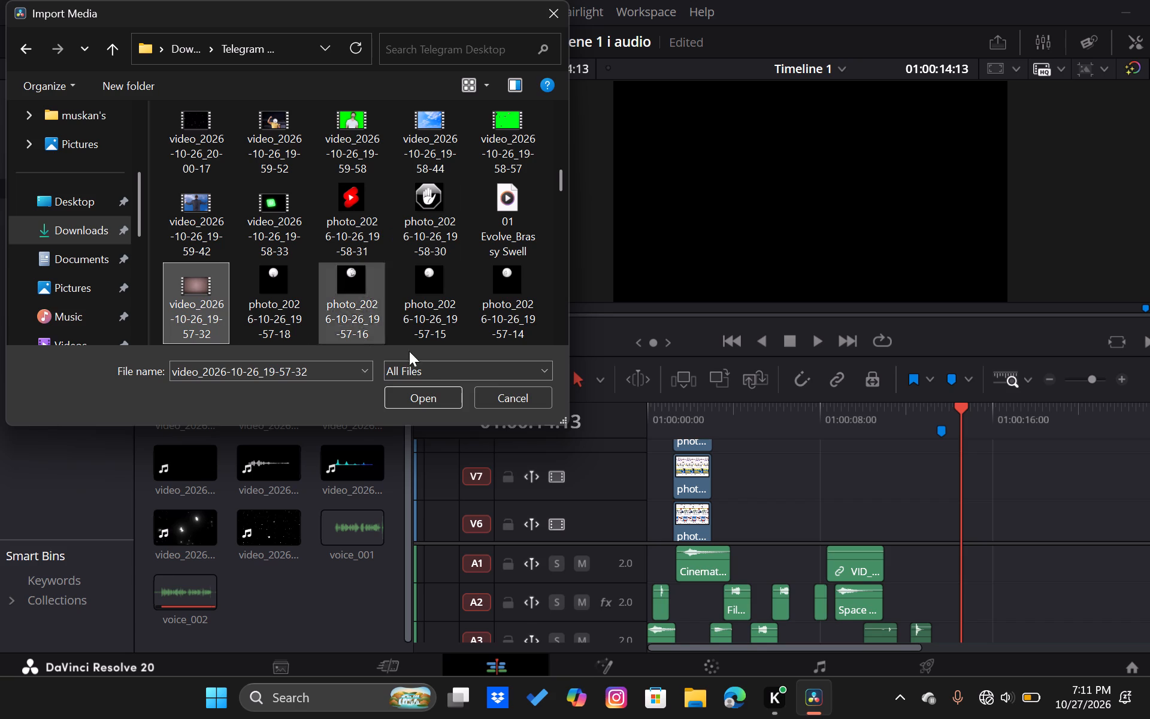
{"action": "left_click", "coordinate": [436, 394]}
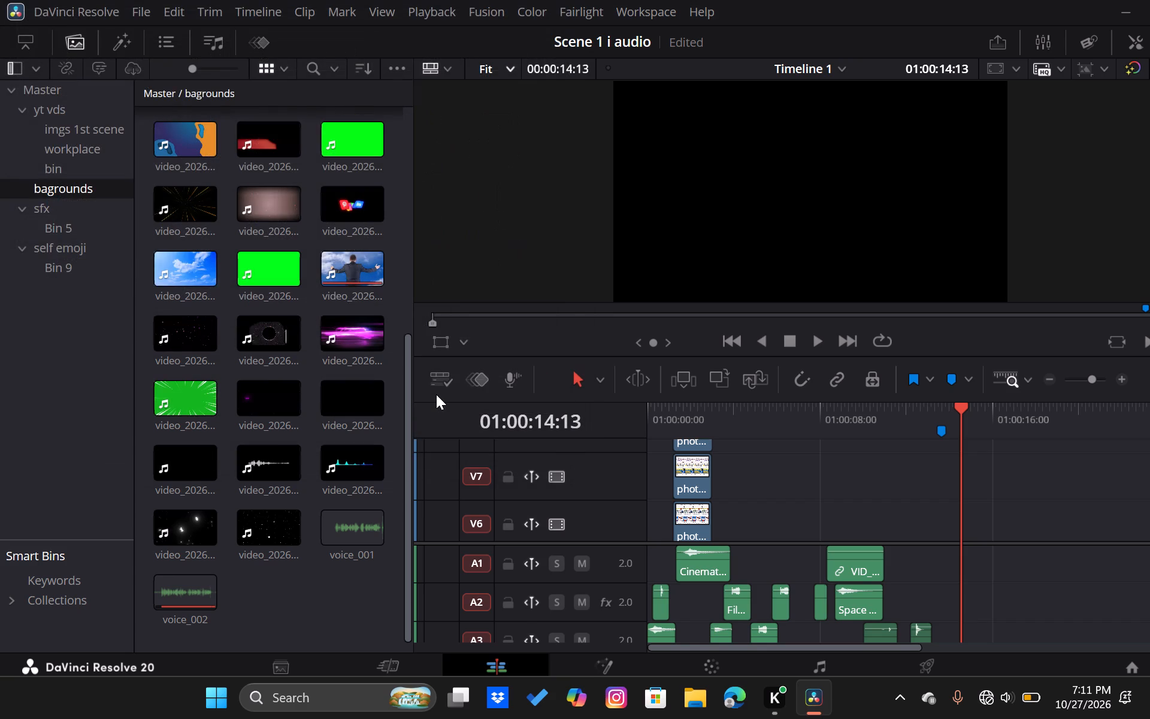
Place the brownish-pink textured background video from the bagrounds bin on track V7 at about 01:00:12:00.
{"action": "left_click_drag", "start_coordinate": [265, 204], "coordinate": [443, 320]}
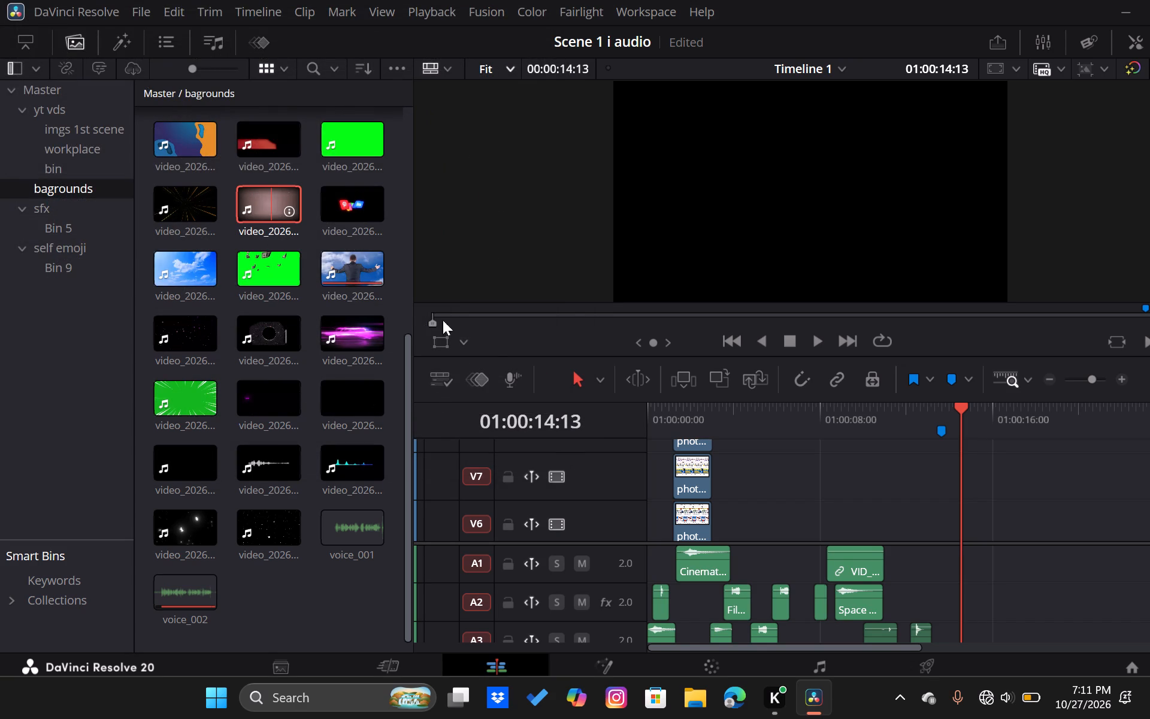
{"action": "left_click_drag", "start_coordinate": [443, 320], "coordinate": [259, 195]}
{"action": "left_click_drag", "start_coordinate": [259, 195], "coordinate": [305, 213]}
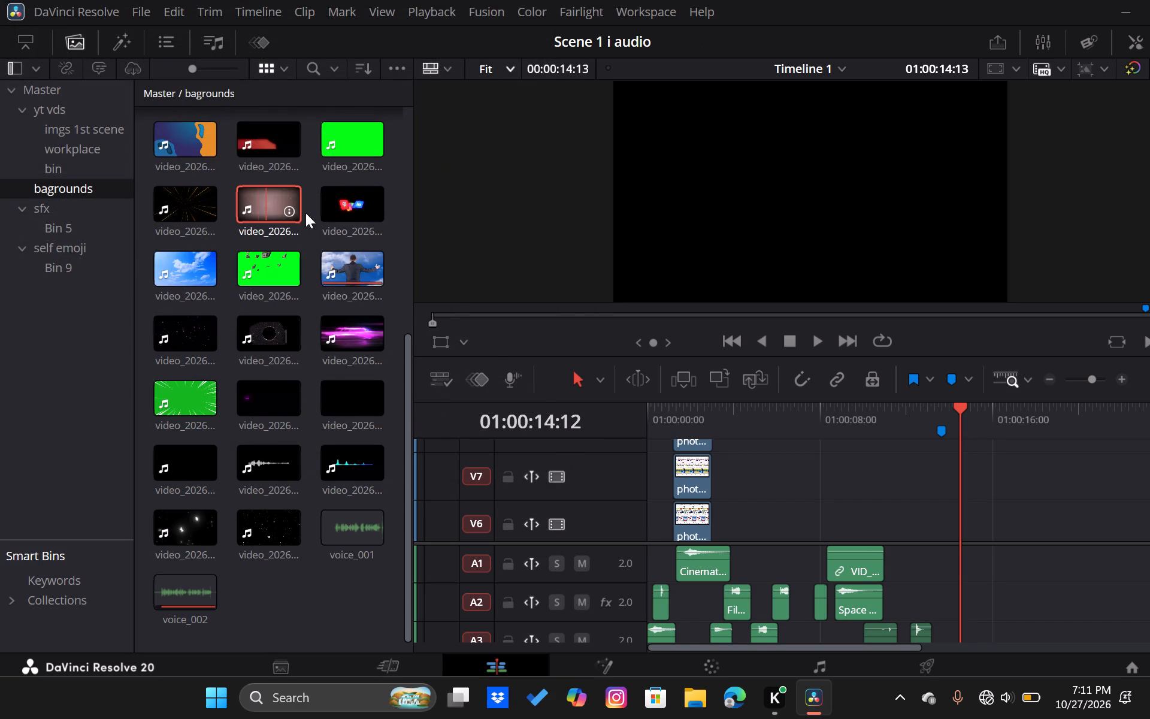
{"action": "left_click_drag", "start_coordinate": [305, 213], "coordinate": [734, 437]}
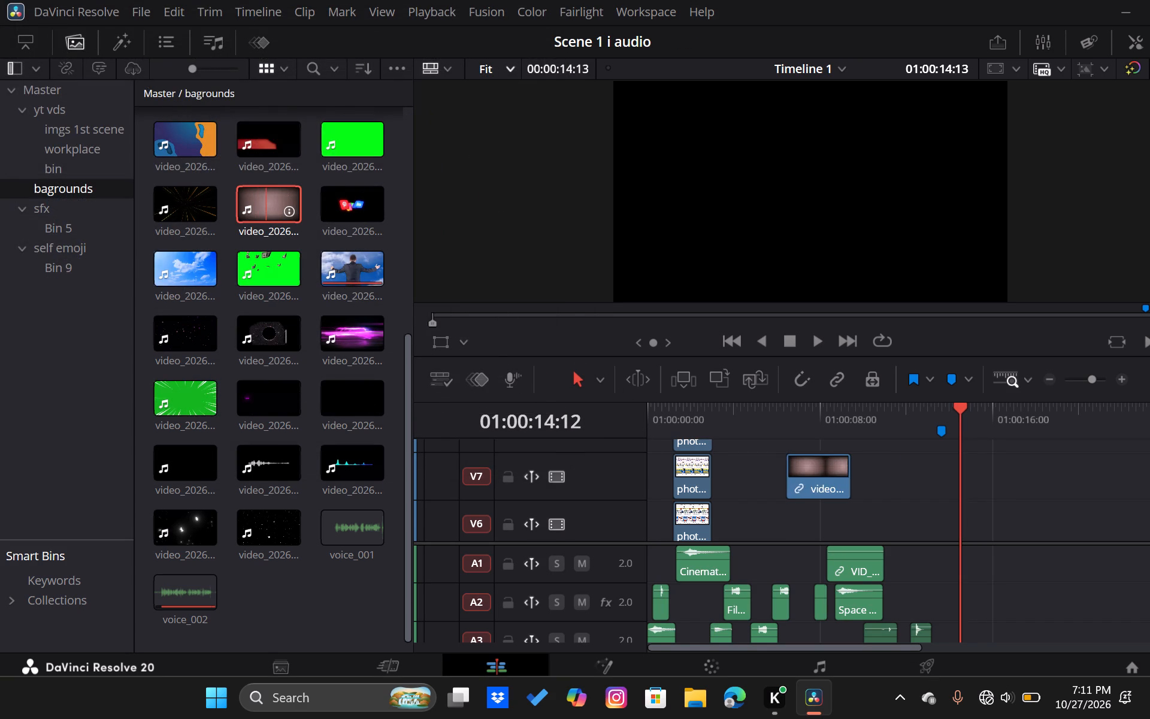
{"action": "left_click_drag", "start_coordinate": [734, 437], "coordinate": [908, 507]}
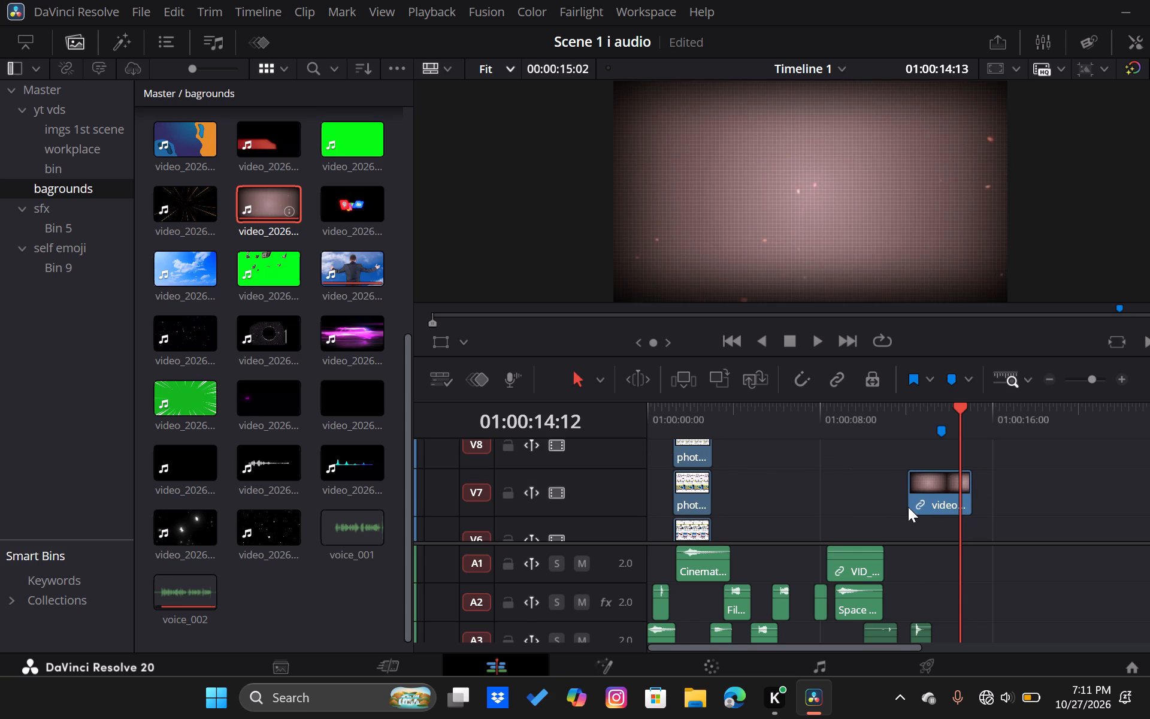
Move the brownish-pink background clip from track V7 to V1, starting at about 01:00:14.
{"action": "scroll", "coordinate": [908, 507], "scroll_direction": "left", "scroll_amount": 3}
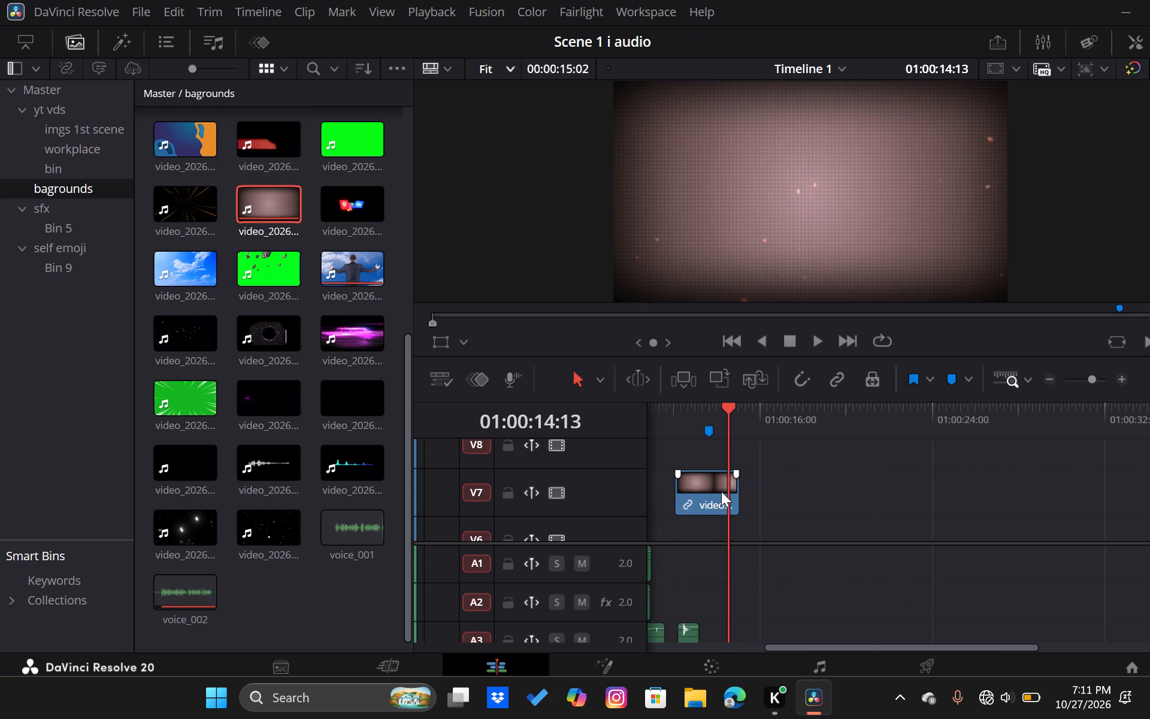
{"action": "left_click_drag", "start_coordinate": [718, 491], "coordinate": [740, 528]}
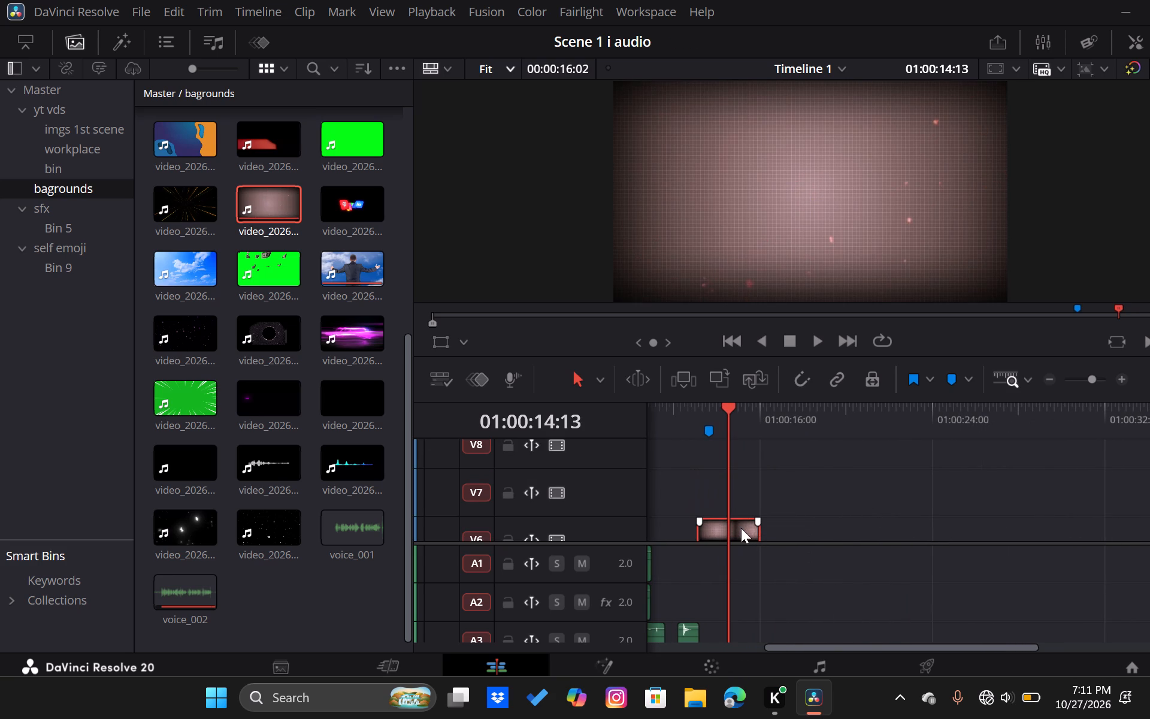
{"action": "left_click_drag", "start_coordinate": [783, 545], "coordinate": [808, 636]}
{"action": "scroll", "coordinate": [810, 522], "scroll_direction": "left", "scroll_amount": 1}
{"action": "left_click_drag", "start_coordinate": [685, 534], "coordinate": [712, 567]}
{"action": "scroll", "coordinate": [712, 567], "scroll_direction": "down", "scroll_amount": 1}
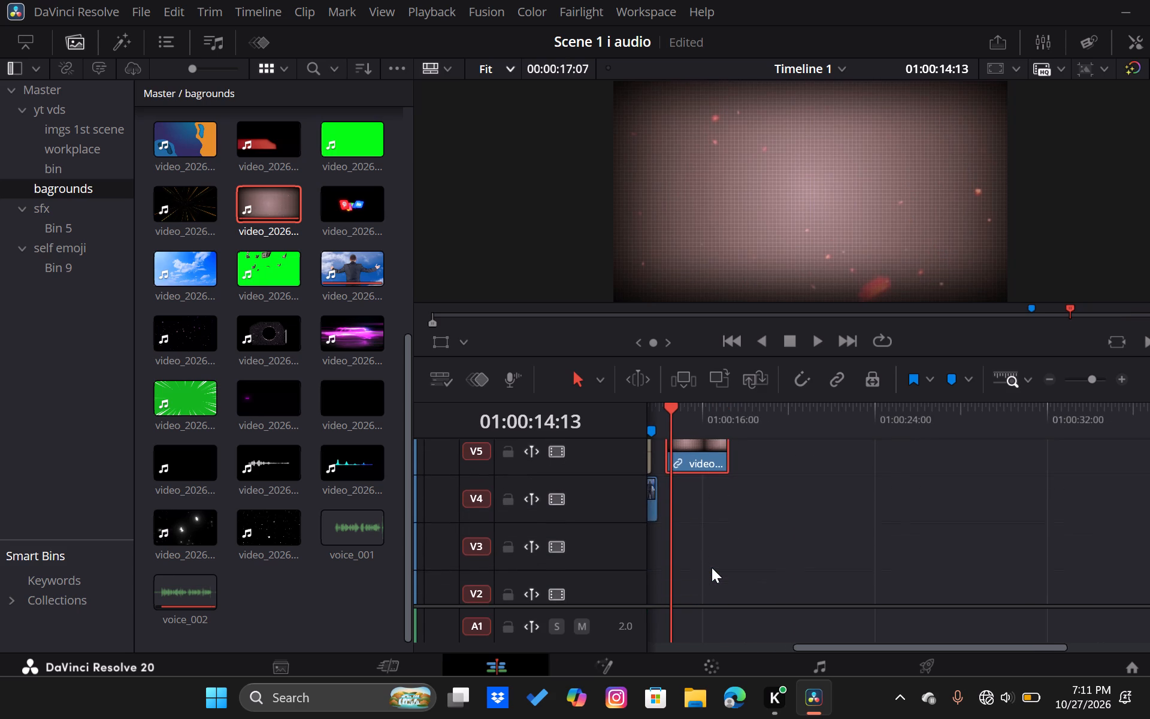
{"action": "scroll", "coordinate": [712, 567], "scroll_direction": "down", "scroll_amount": 2}
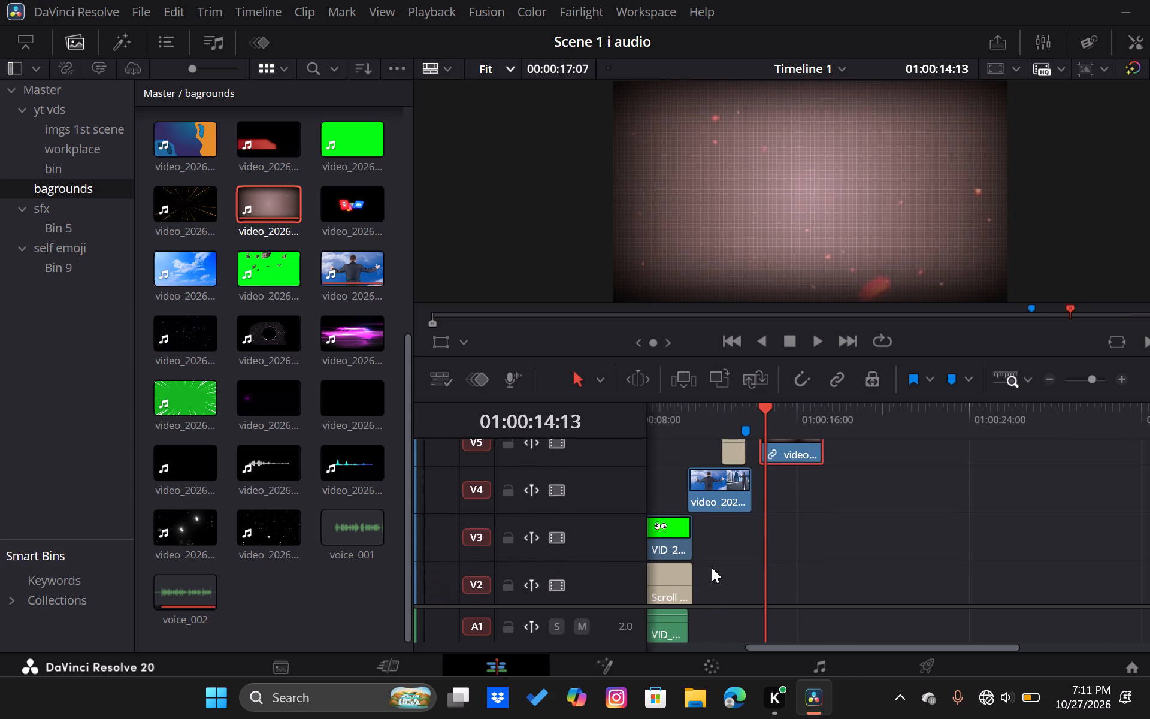
{"action": "scroll", "coordinate": [712, 567], "scroll_direction": "down", "scroll_amount": 1}
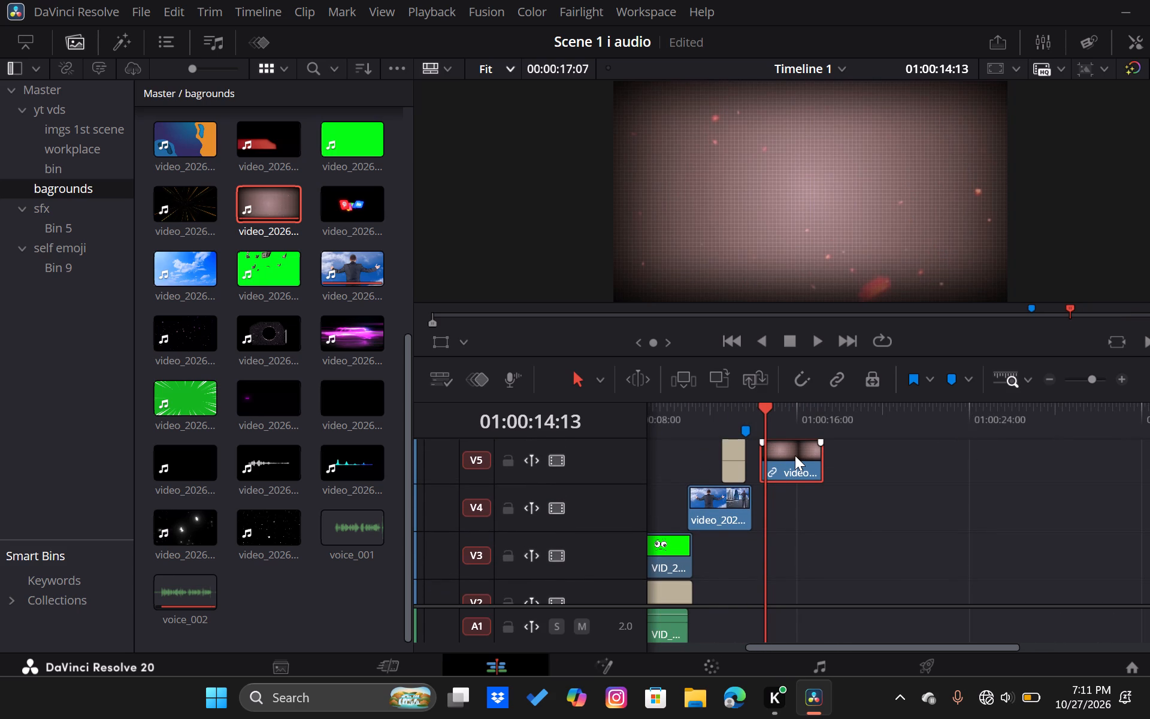
{"action": "left_click_drag", "start_coordinate": [795, 455], "coordinate": [802, 558]}
{"action": "scroll", "coordinate": [802, 558], "scroll_direction": "down", "scroll_amount": 1}
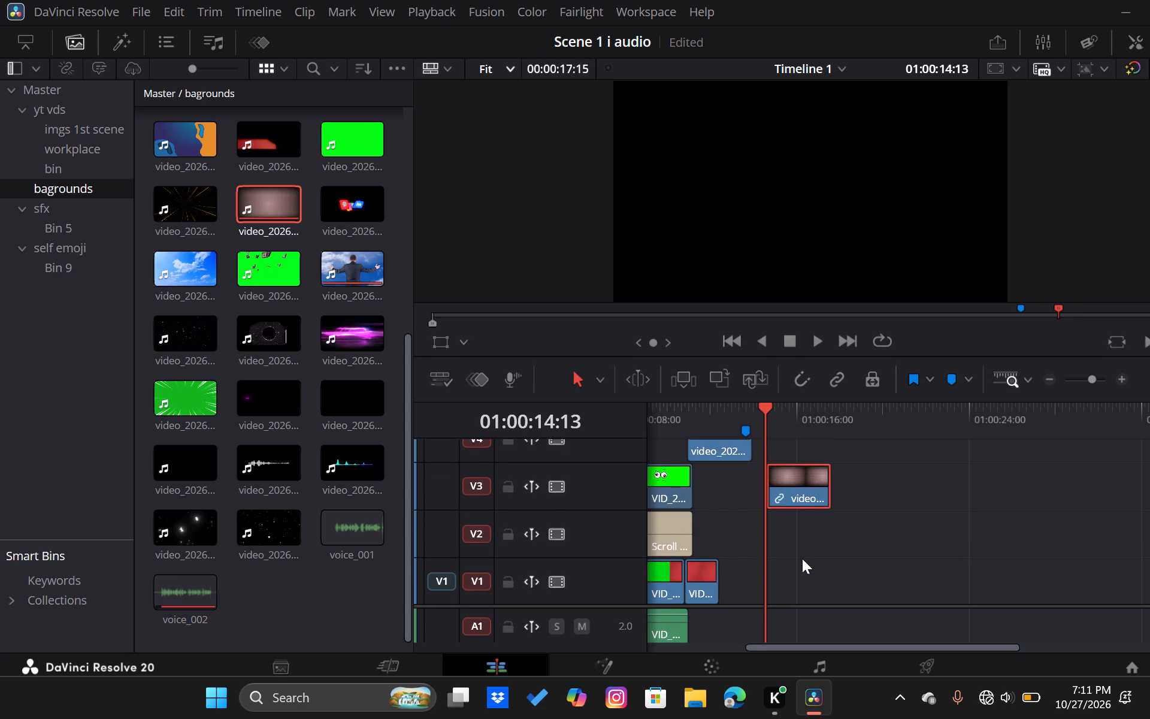
{"action": "left_click_drag", "start_coordinate": [791, 490], "coordinate": [788, 574]}
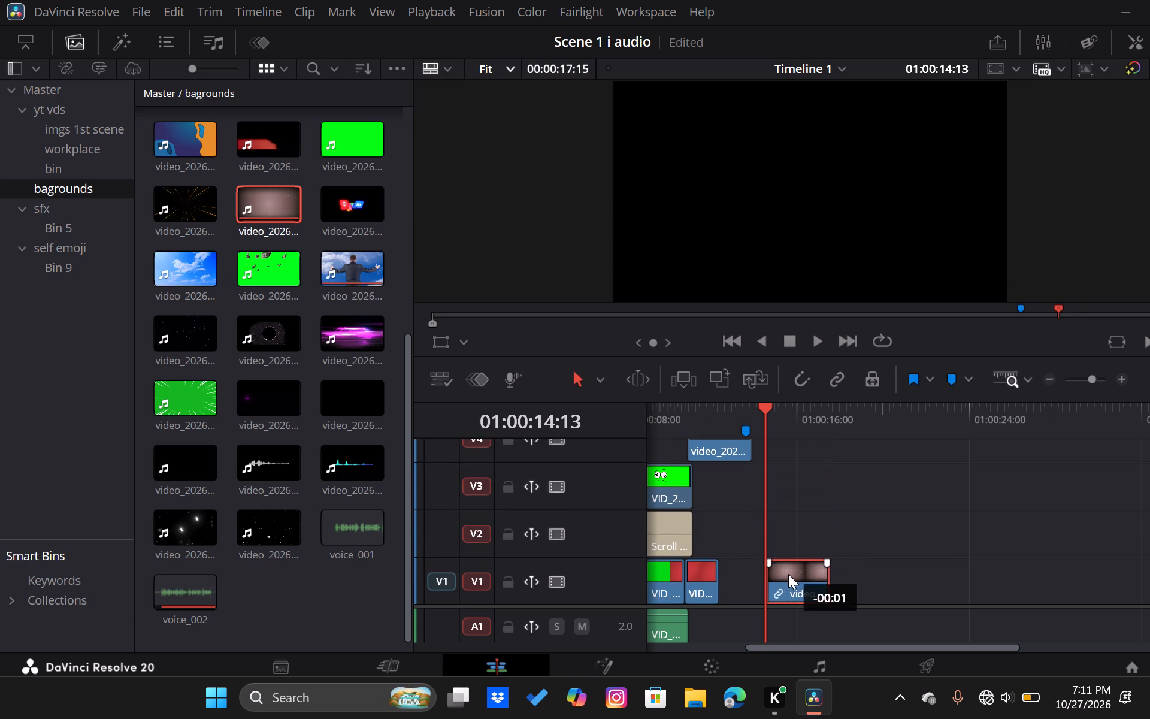
{"action": "left_click_drag", "start_coordinate": [788, 574], "coordinate": [786, 578]}
Play the timeline from about 01:00:12:07 into the brownish-pink background clip, and park the playhead at the clip's start, 01:00:14:11.
{"action": "left_click", "coordinate": [717, 415]}
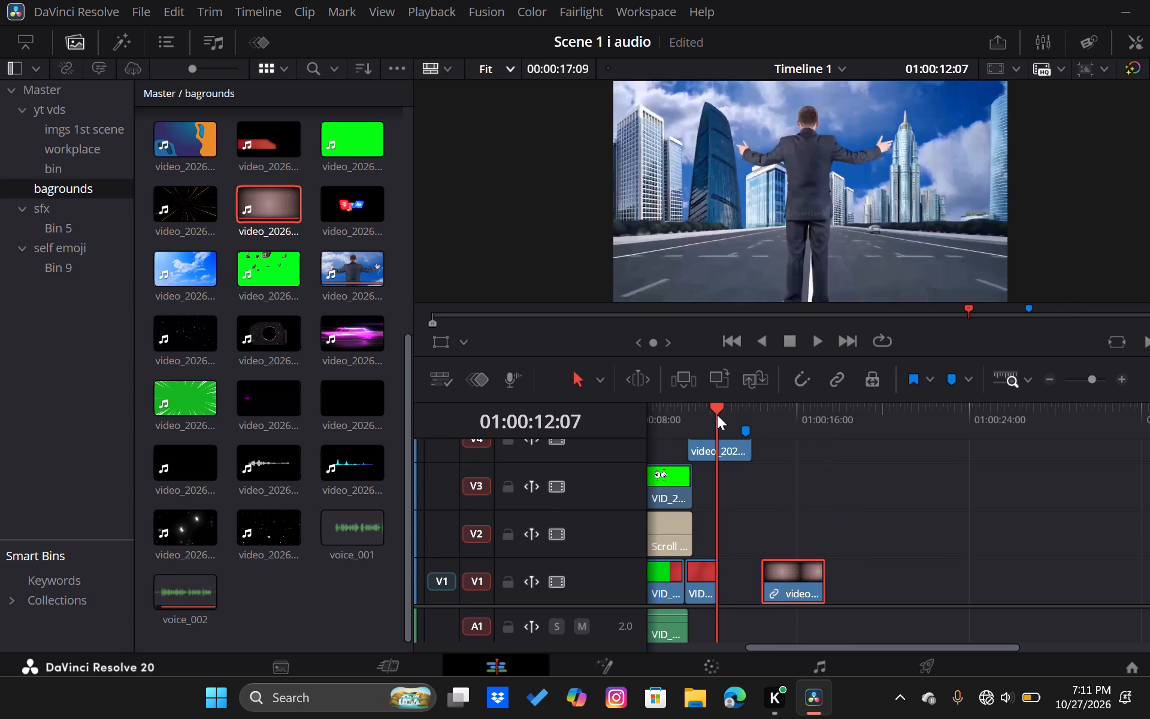
{"action": "key", "text": "space"}
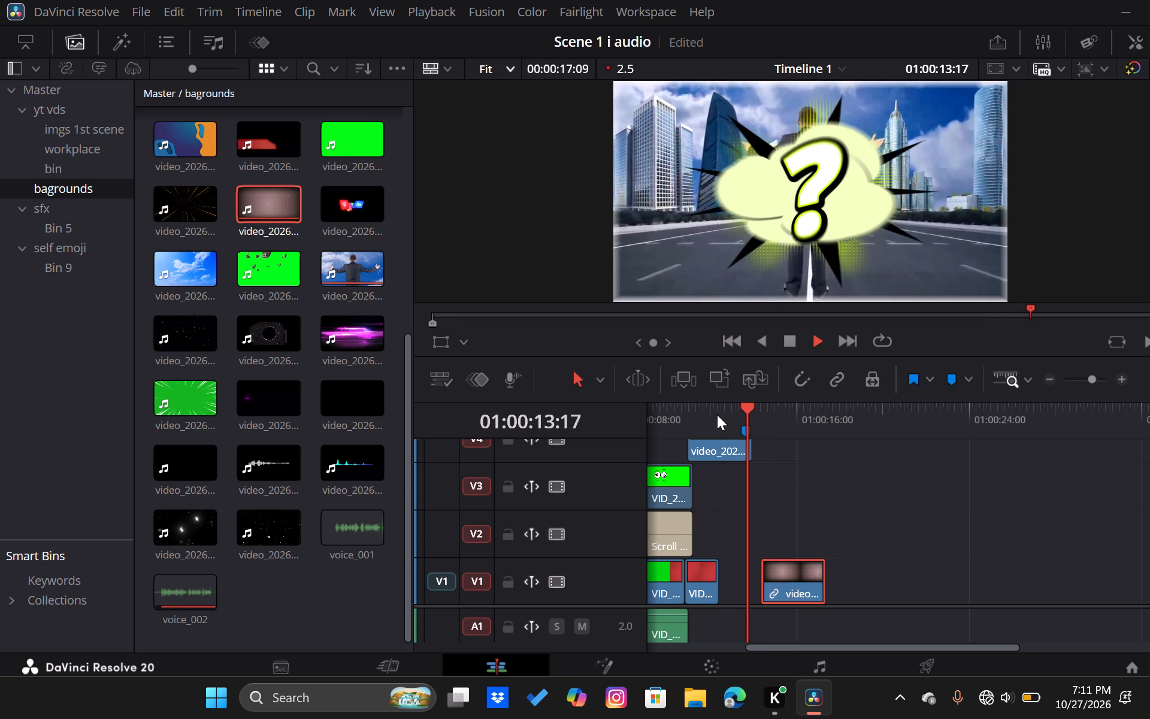
{"action": "key", "text": "space"}
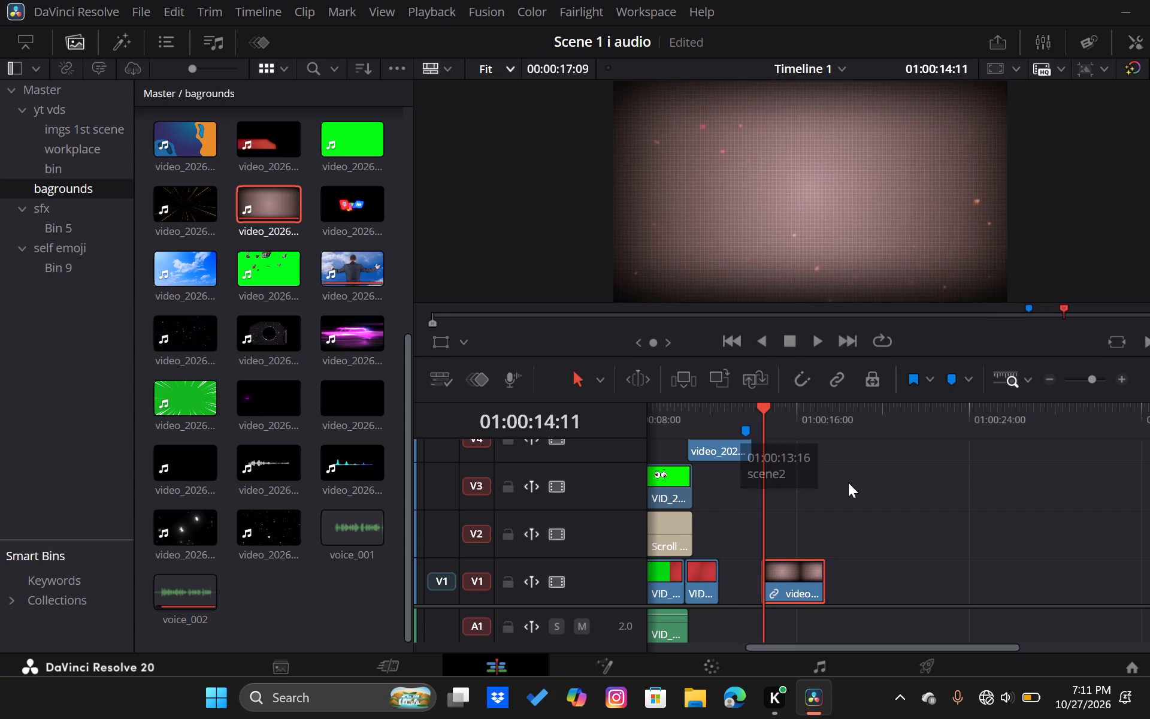
{"action": "key", "text": "space"}
{"action": "key", "text": "space"}
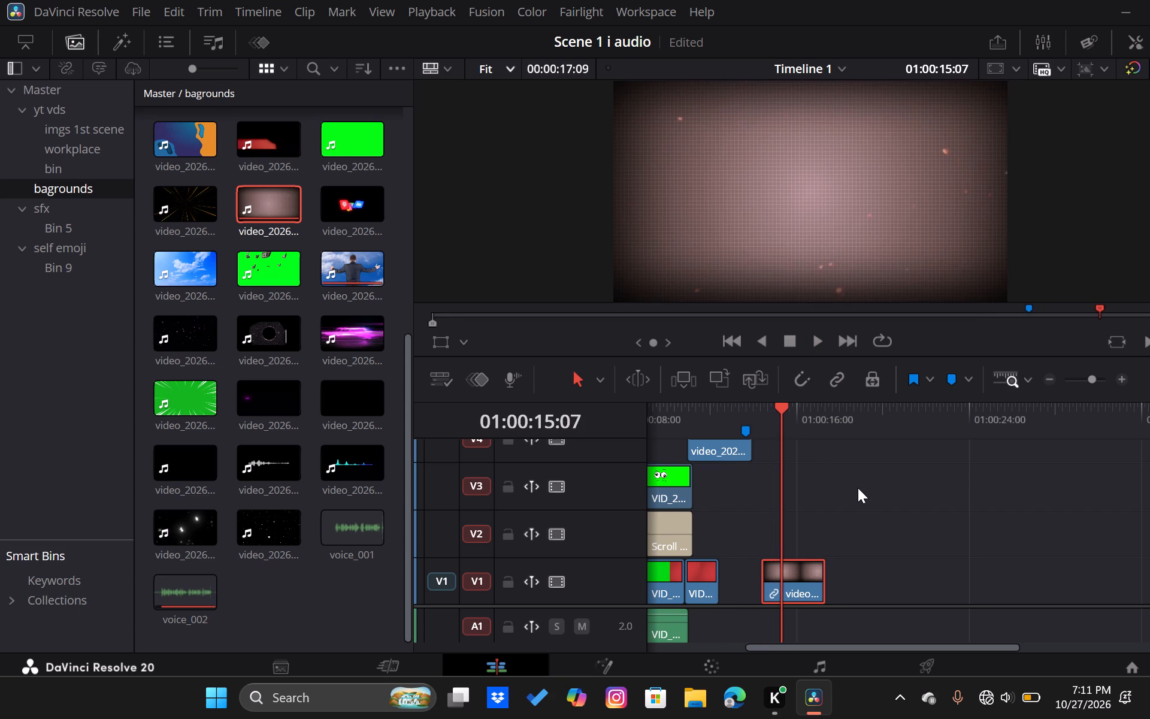
{"action": "left_click_drag", "start_coordinate": [784, 405], "coordinate": [784, 406]}
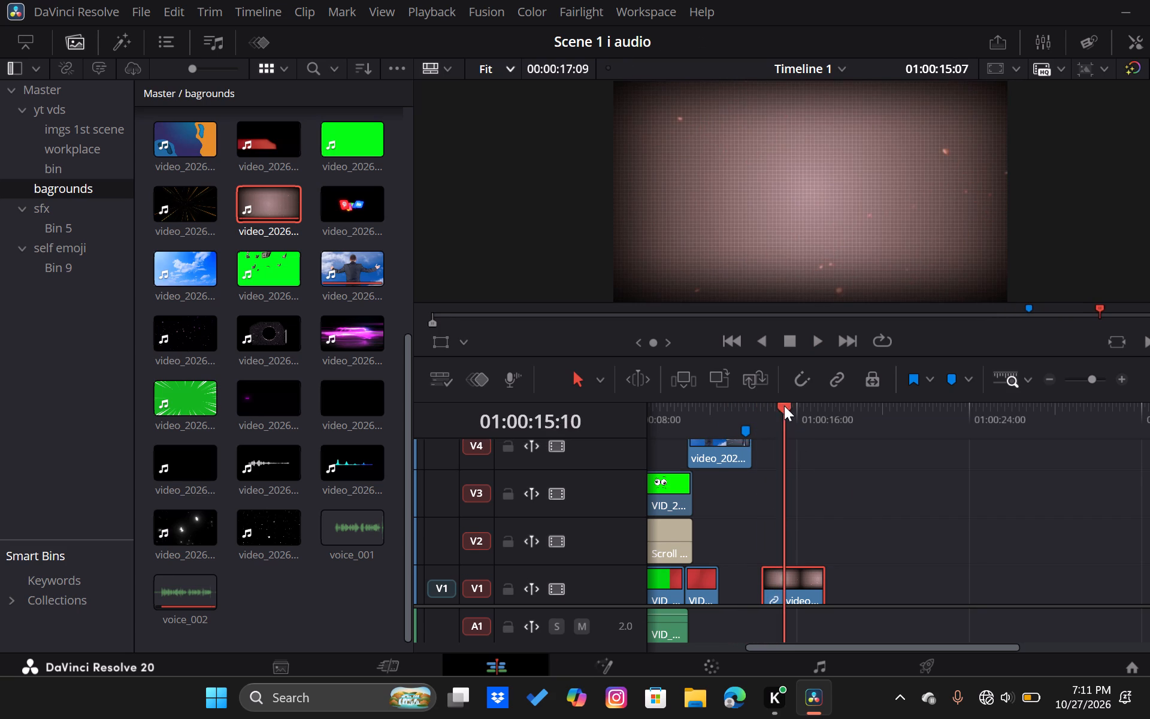
{"action": "left_click_drag", "start_coordinate": [784, 406], "coordinate": [764, 418]}
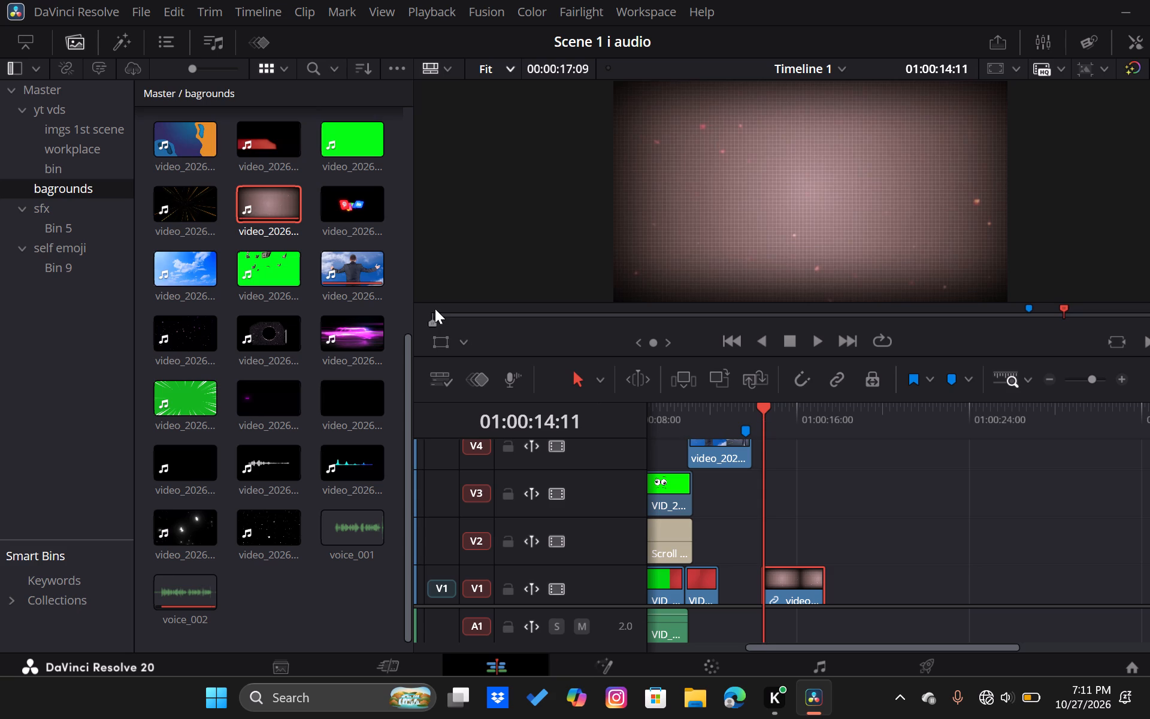
Look through Bin 5 and Bin 9, and preview the character pose sheet images in the source viewer.
{"action": "scroll", "coordinate": [244, 309], "scroll_direction": "up", "scroll_amount": 1}
{"action": "scroll", "coordinate": [244, 309], "scroll_direction": "down", "scroll_amount": 3}
{"action": "left_click", "coordinate": [62, 224]}
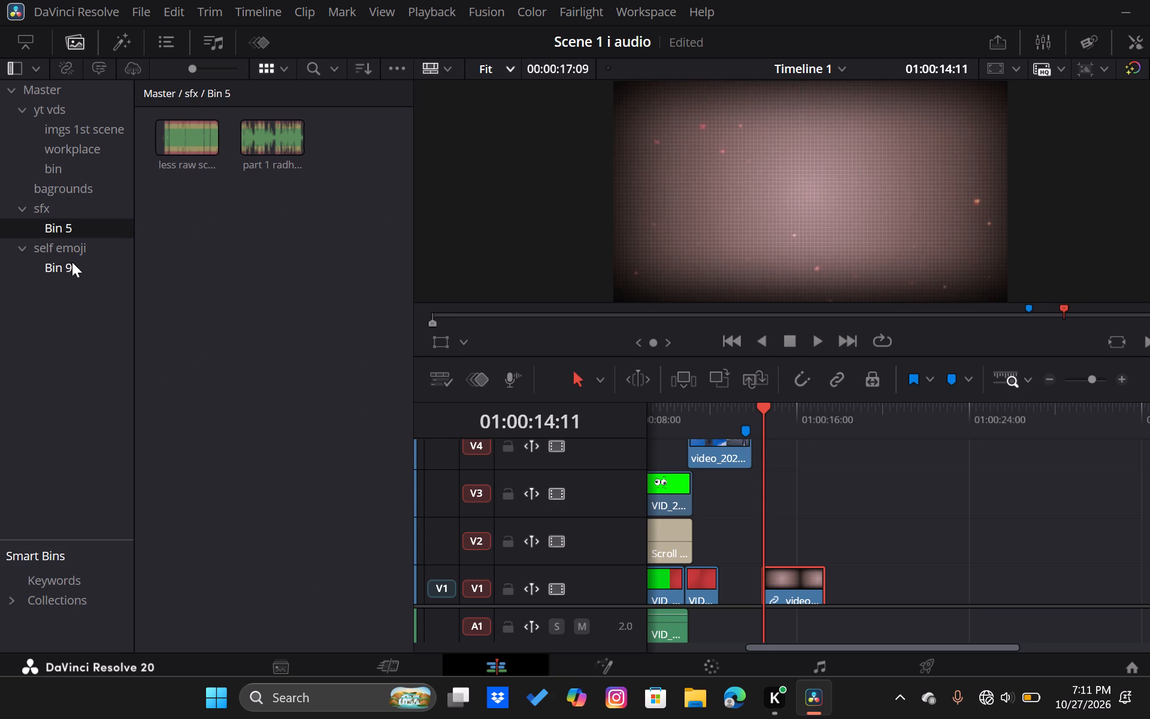
{"action": "left_click", "coordinate": [72, 262]}
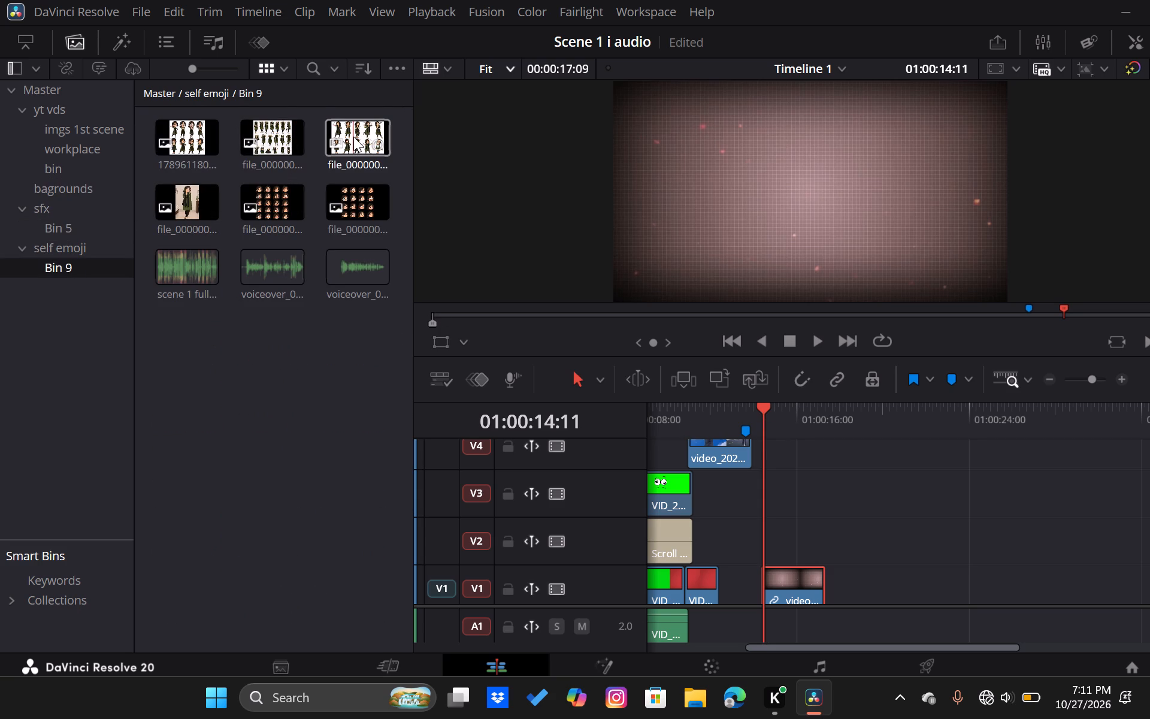
{"action": "left_click", "coordinate": [365, 137]}
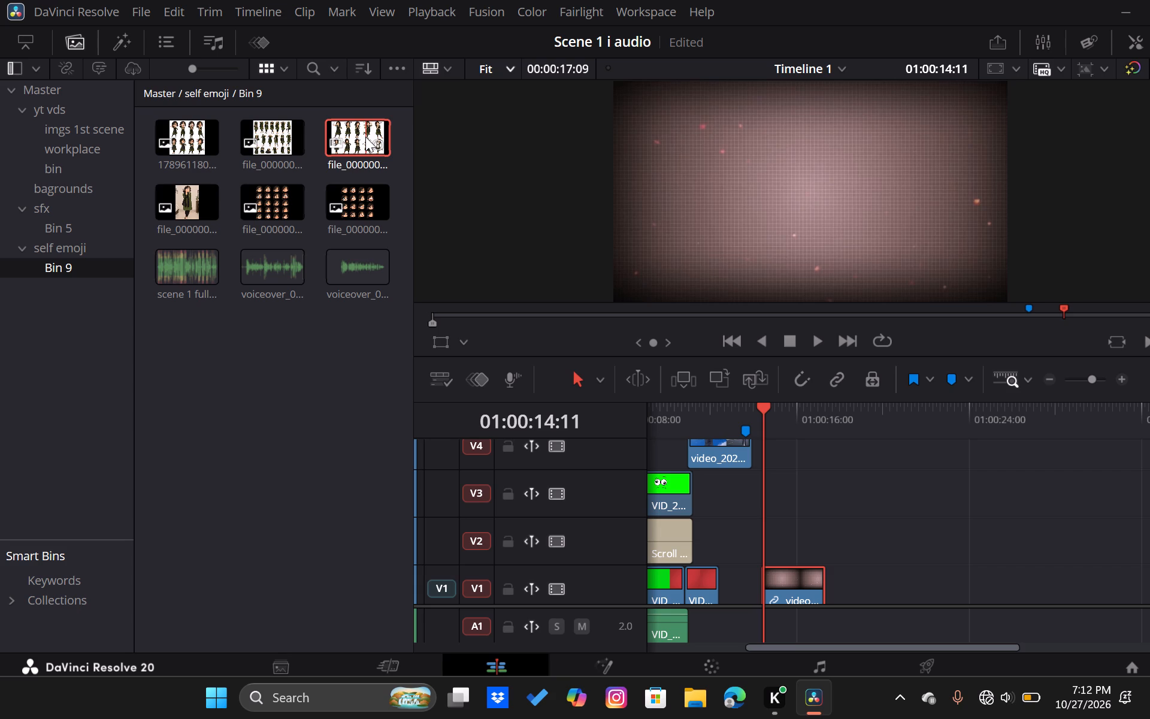
{"action": "left_click", "coordinate": [276, 143]}
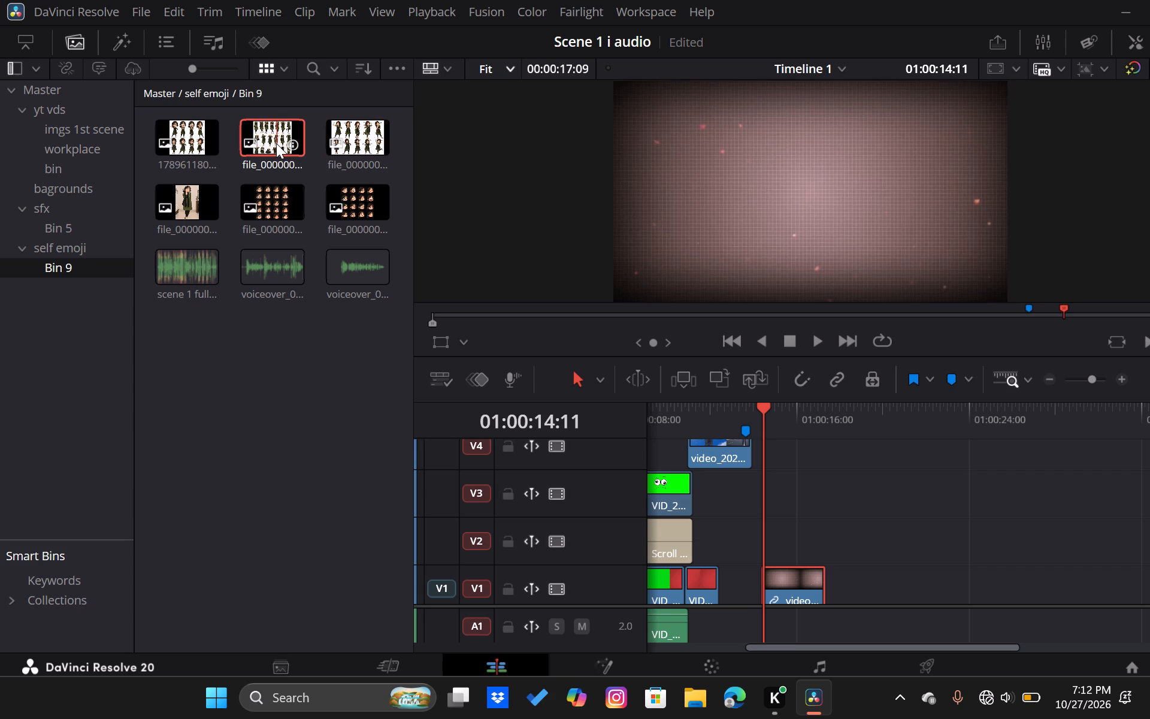
{"action": "right_click", "coordinate": [276, 143]}
{"action": "left_click", "coordinate": [276, 143]}
{"action": "left_click", "coordinate": [428, 68]}
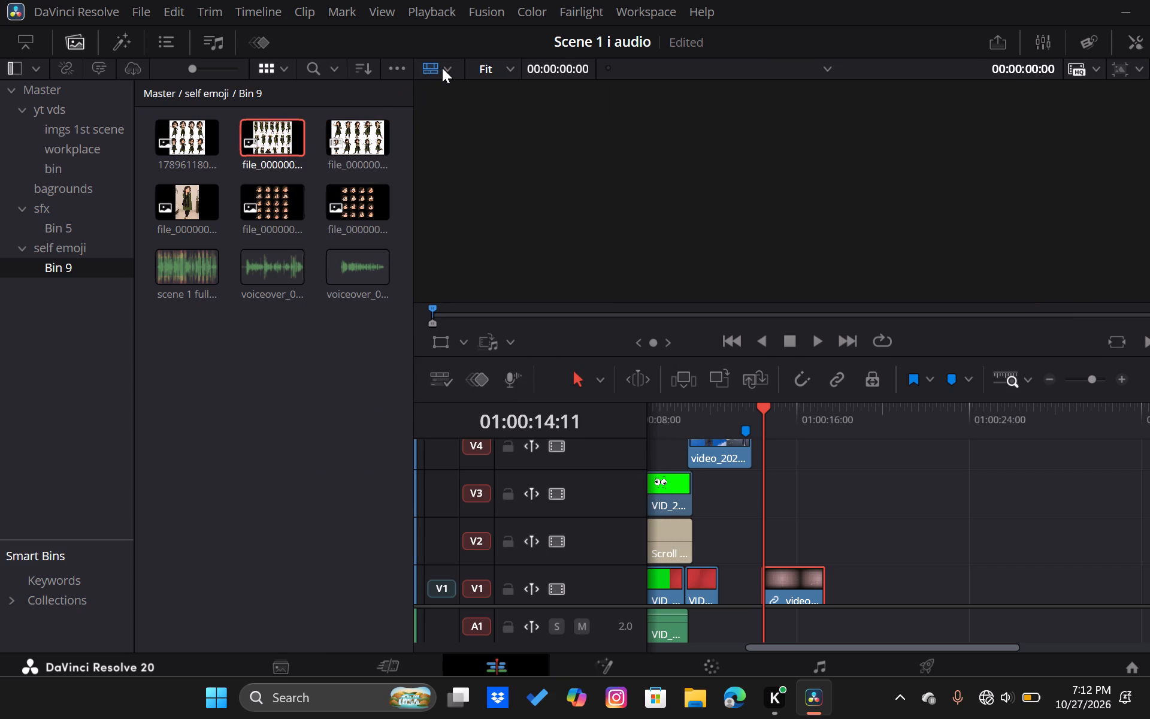
{"action": "left_click", "coordinate": [347, 132]}
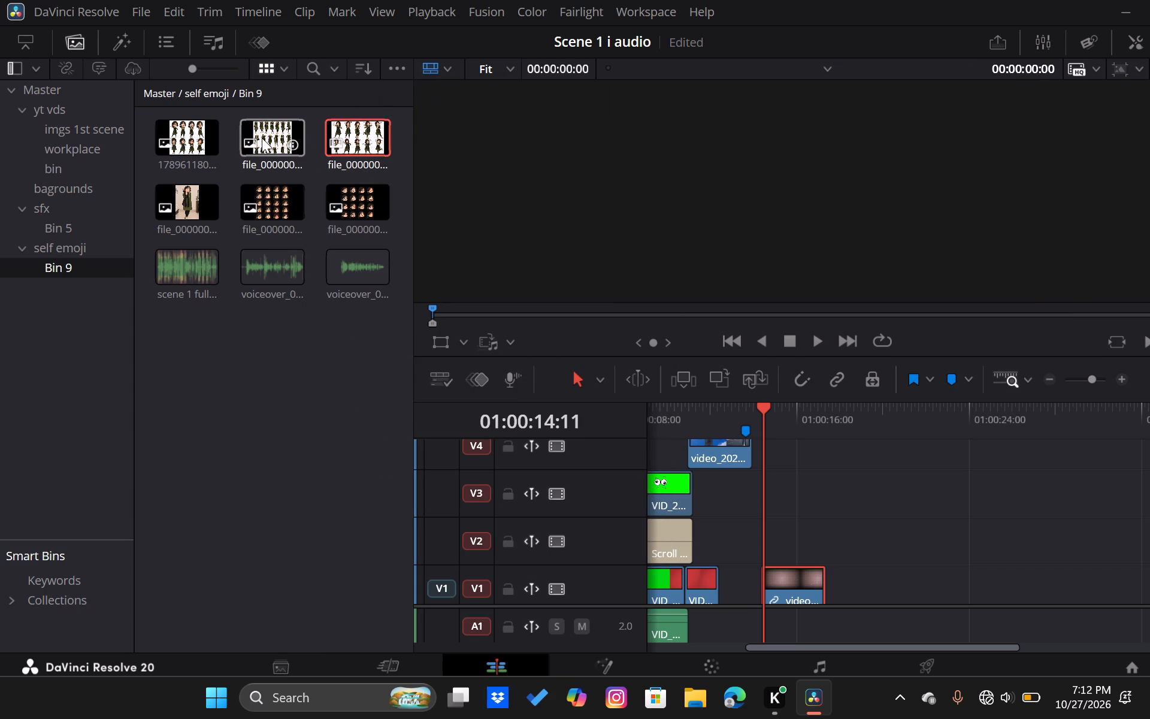
{"action": "left_click", "coordinate": [262, 138]}
{"action": "left_click", "coordinate": [262, 138]}
{"action": "left_click", "coordinate": [198, 150]}
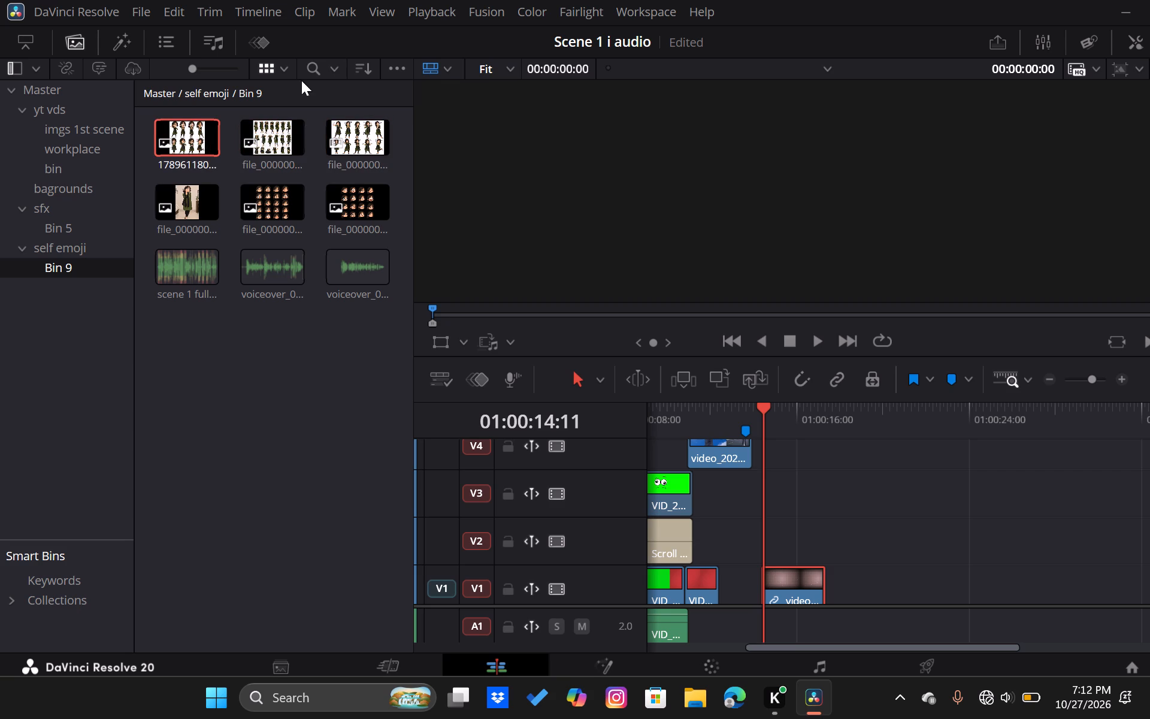
{"action": "left_click", "coordinate": [425, 68]}
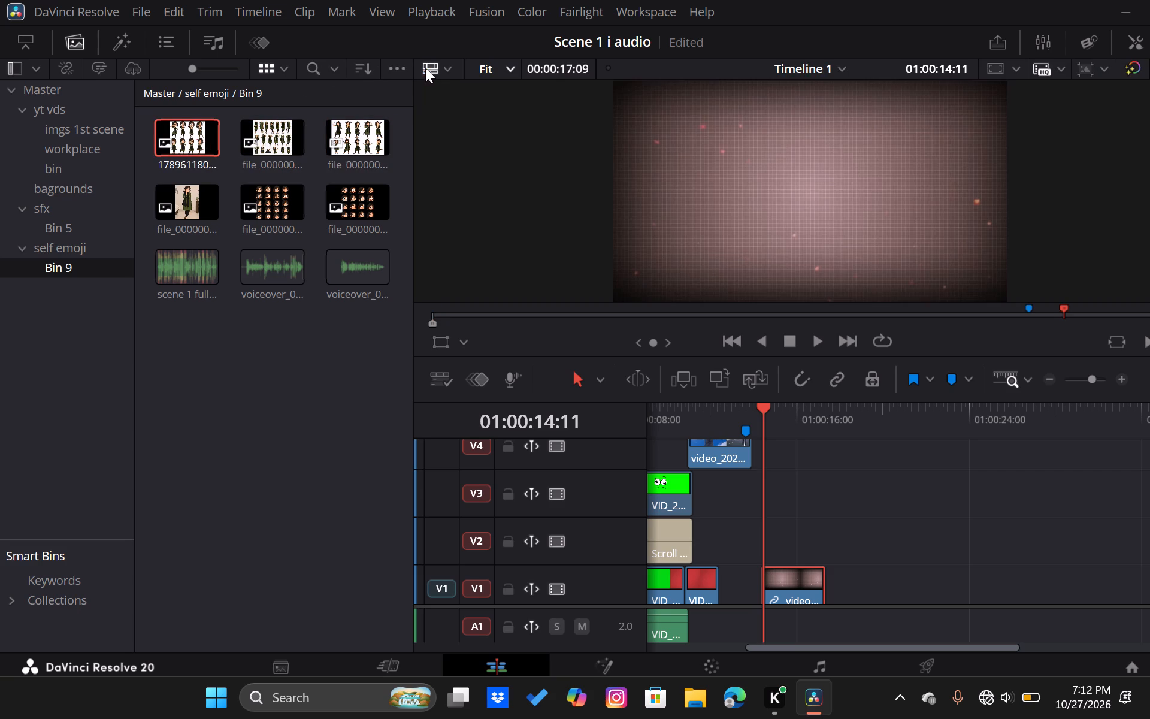
{"action": "left_click", "coordinate": [447, 68]}
{"action": "left_click", "coordinate": [472, 102]}
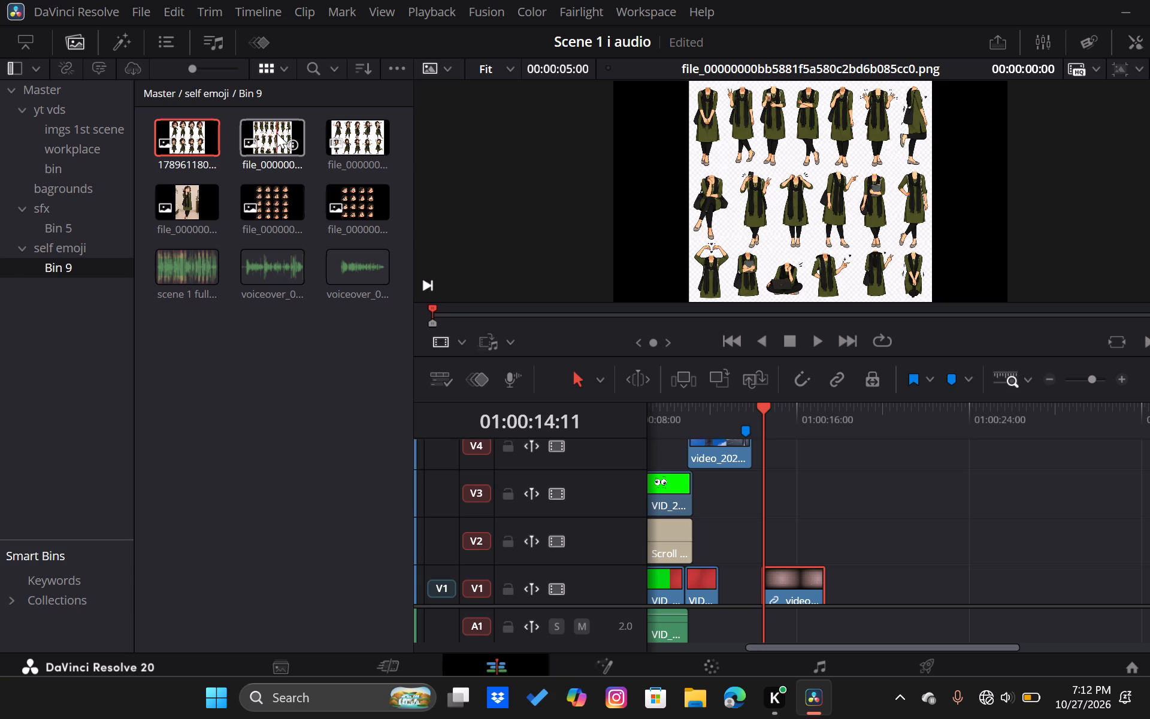
Place the headless pose sheet file_00000000bb5881f5a580c2bd6b085cc0.png from Bin 9 on track V2, starting at 01:00:14:11 above the brownish-pink background.
{"action": "left_click_drag", "start_coordinate": [277, 133], "coordinate": [749, 421]}
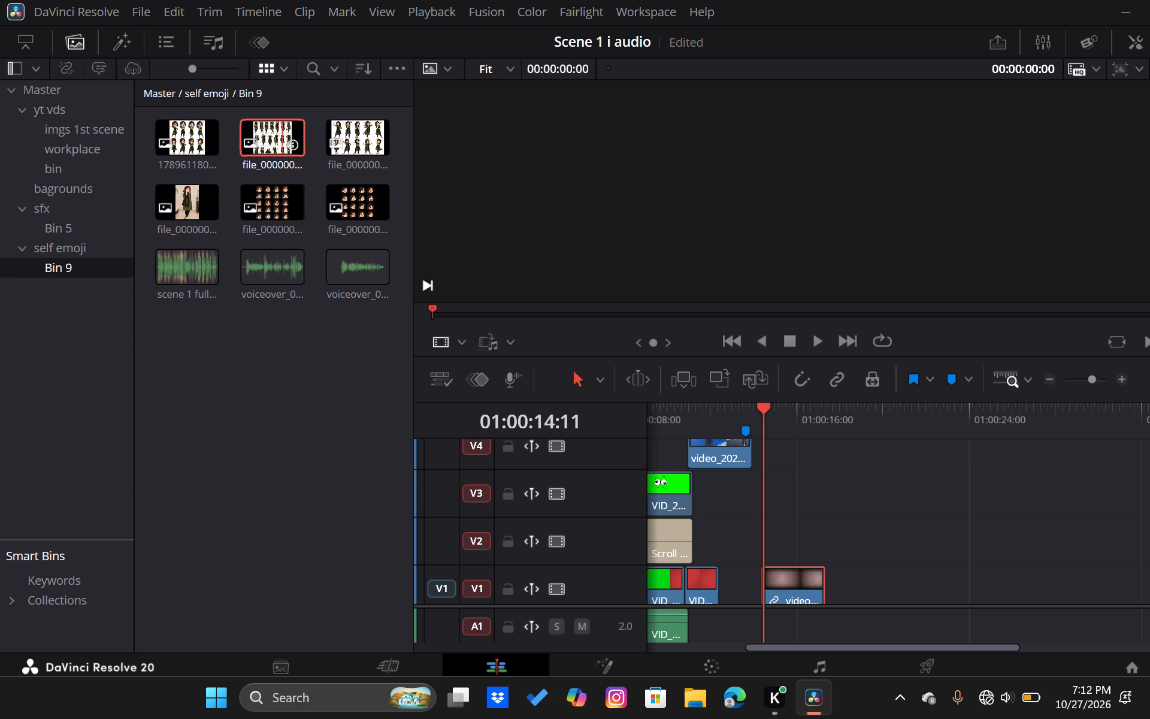
{"action": "left_click_drag", "start_coordinate": [749, 421], "coordinate": [783, 494]}
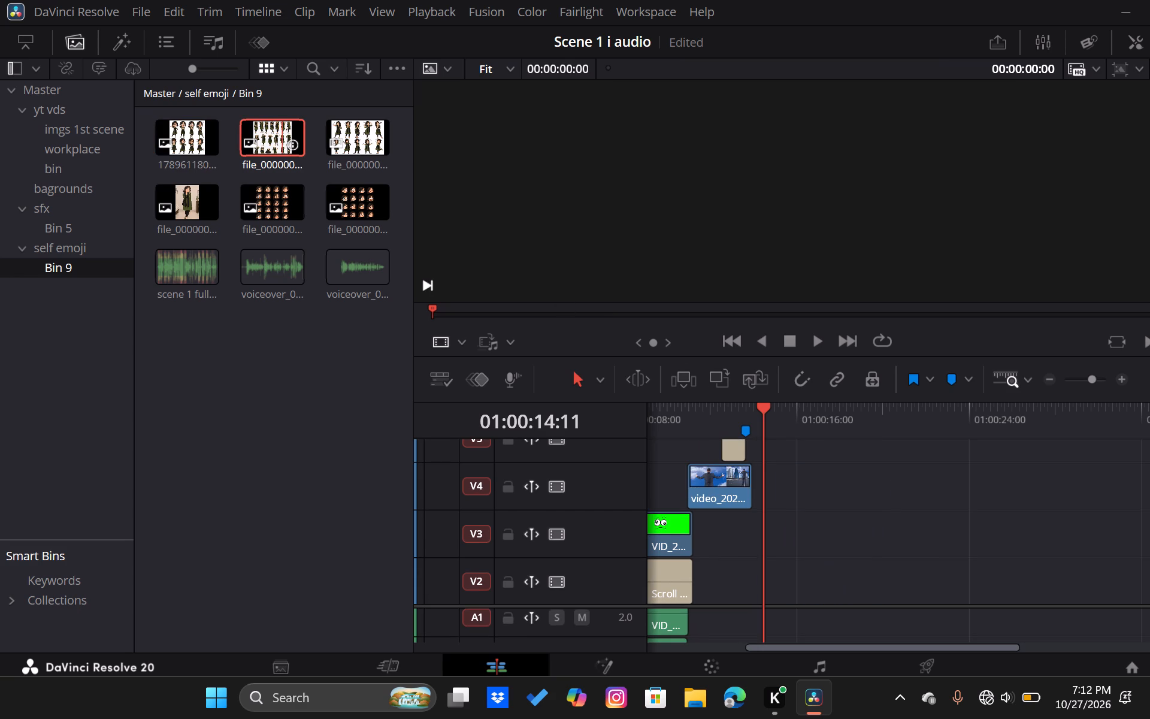
{"action": "left_click_drag", "start_coordinate": [783, 494], "coordinate": [768, 506]}
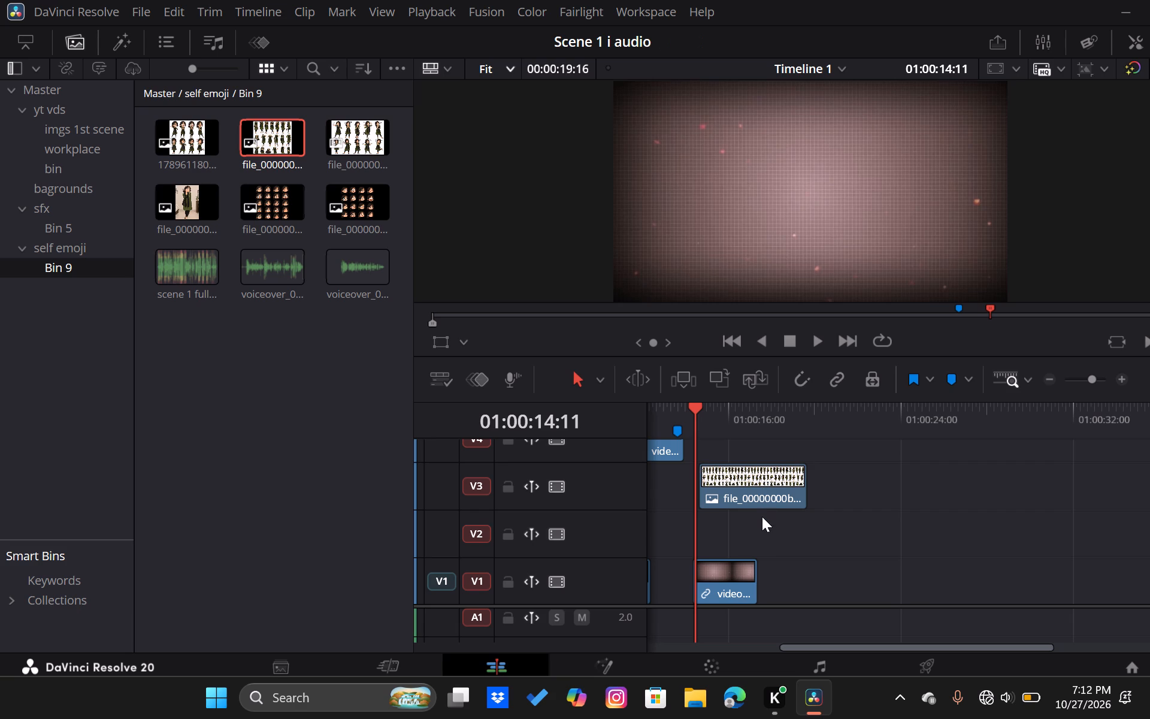
{"action": "left_click_drag", "start_coordinate": [754, 480], "coordinate": [754, 506]}
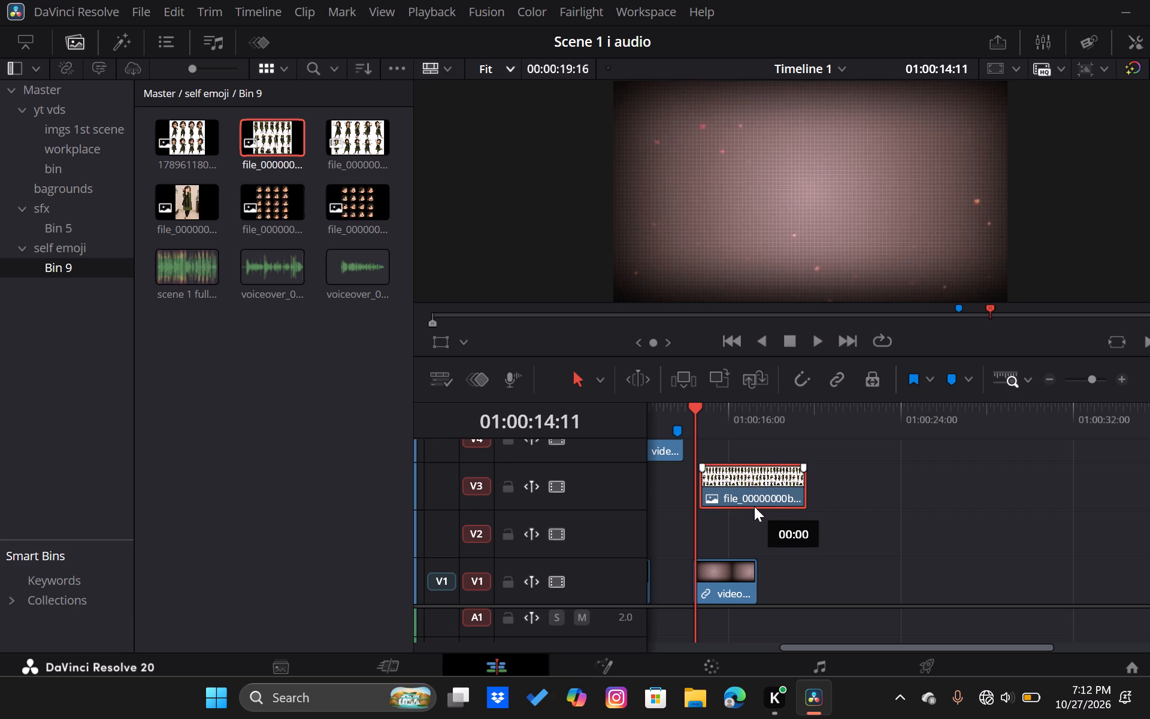
{"action": "left_click_drag", "start_coordinate": [754, 506], "coordinate": [749, 522]}
{"action": "left_click", "coordinate": [780, 461]}
{"action": "scroll", "coordinate": [780, 461], "scroll_direction": "right", "scroll_amount": 1}
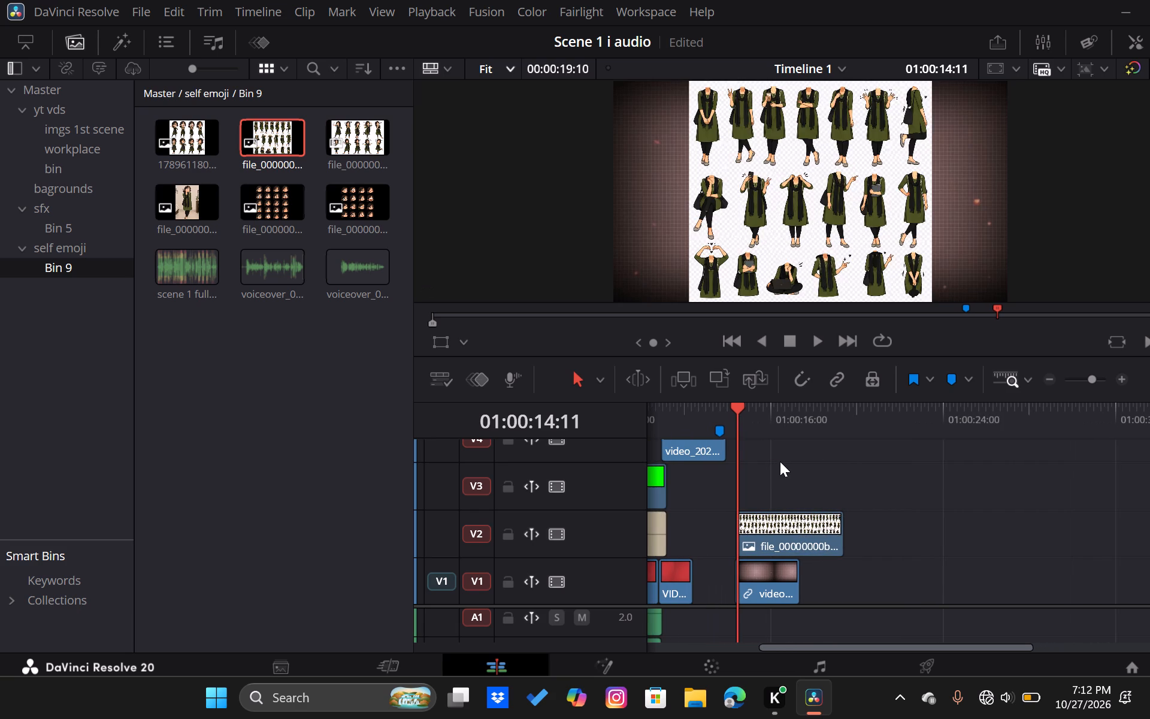
{"action": "scroll", "coordinate": [780, 461], "scroll_direction": "right", "scroll_amount": 1}
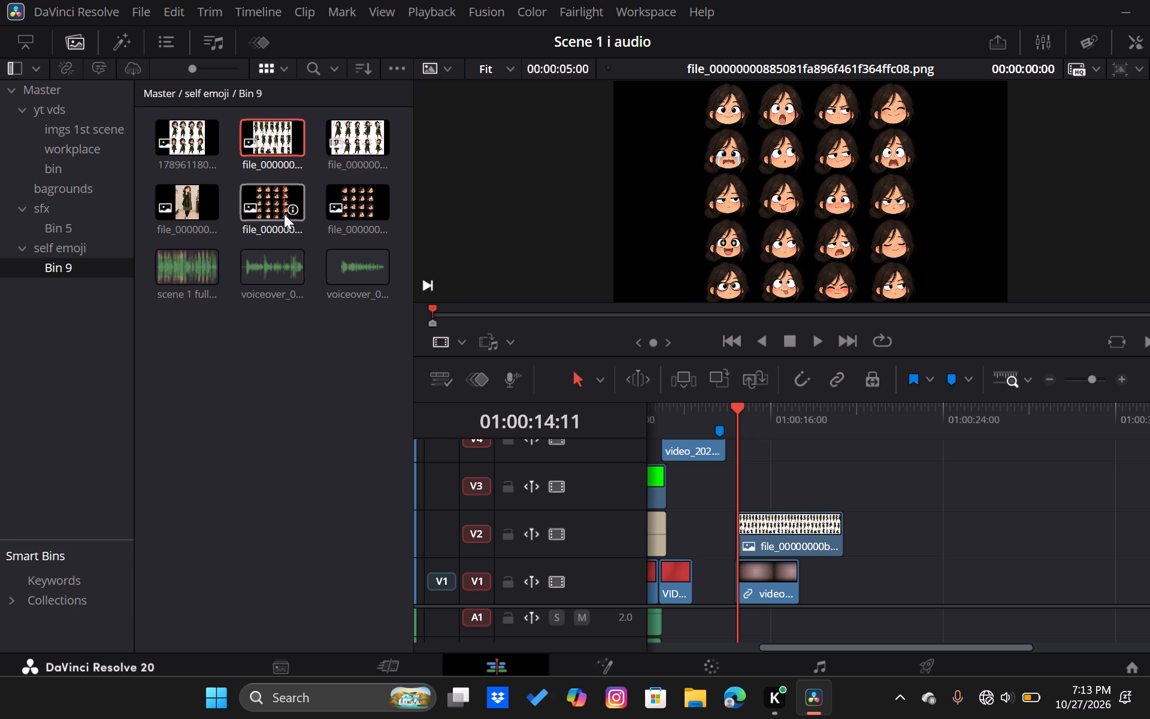
{"action": "left_click_drag", "start_coordinate": [274, 203], "coordinate": [843, 486]}
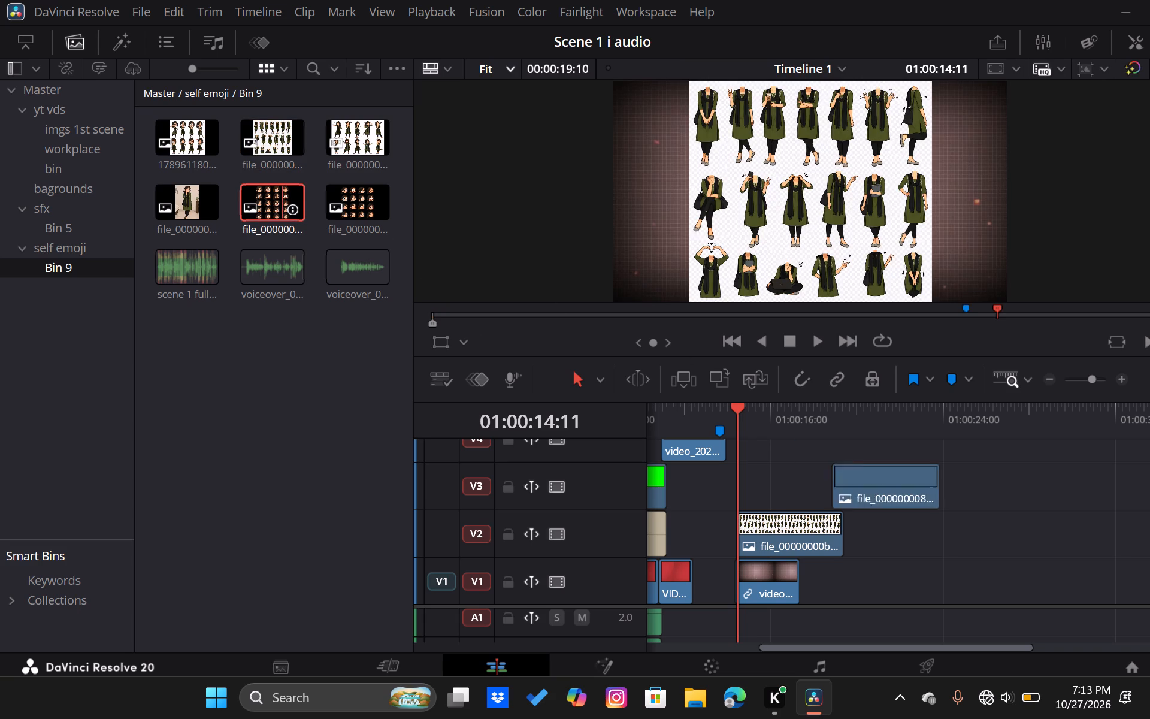
{"action": "left_click_drag", "start_coordinate": [843, 486], "coordinate": [739, 468]}
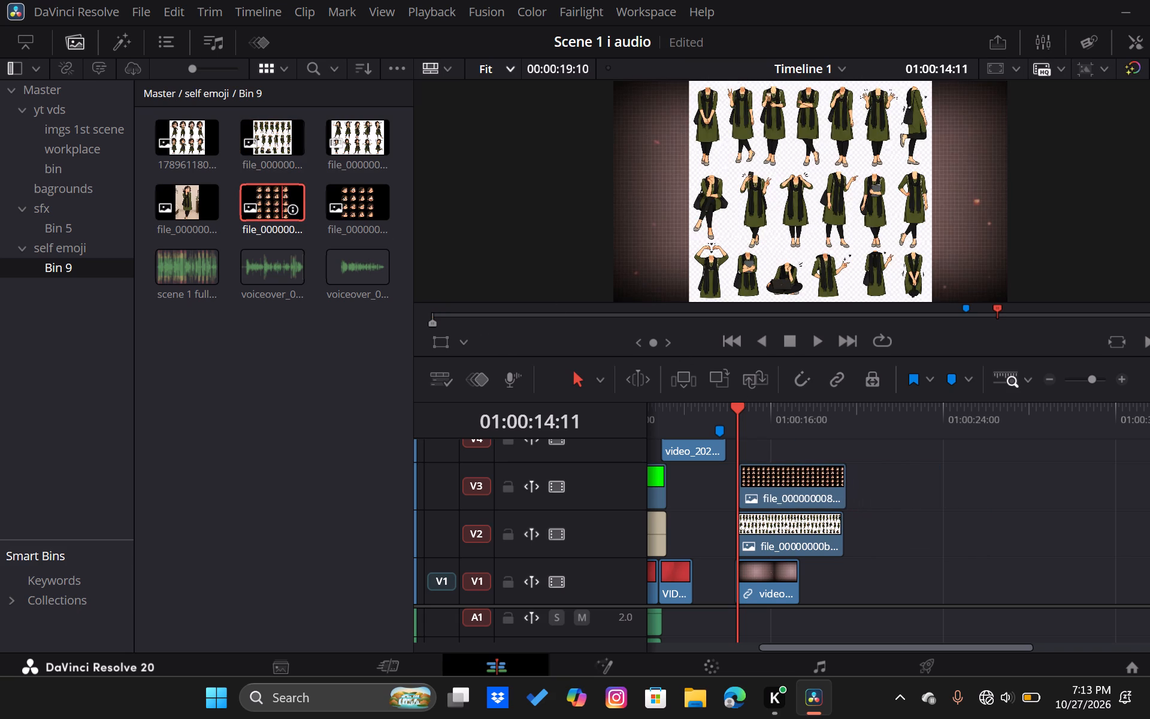
{"action": "left_click_drag", "start_coordinate": [739, 468], "coordinate": [736, 468]}
{"action": "left_click", "coordinate": [939, 489]}
{"action": "scroll", "coordinate": [939, 489], "scroll_direction": "left", "scroll_amount": 1}
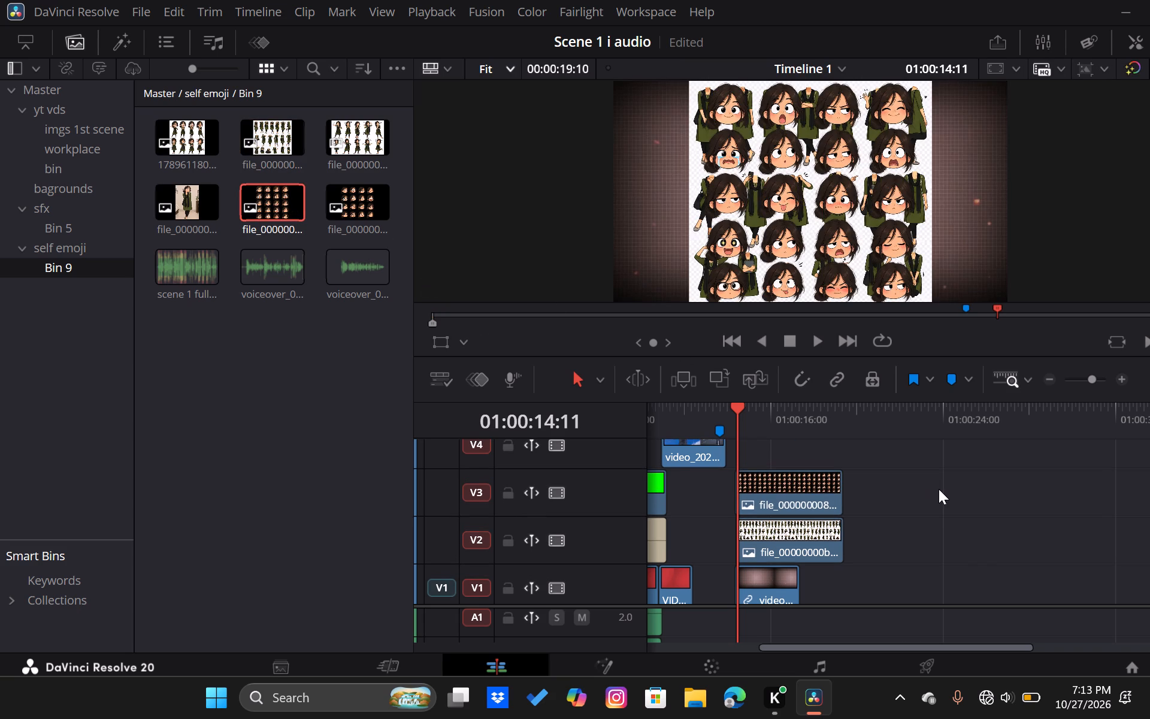
{"action": "scroll", "coordinate": [939, 489], "scroll_direction": "left", "scroll_amount": 1}
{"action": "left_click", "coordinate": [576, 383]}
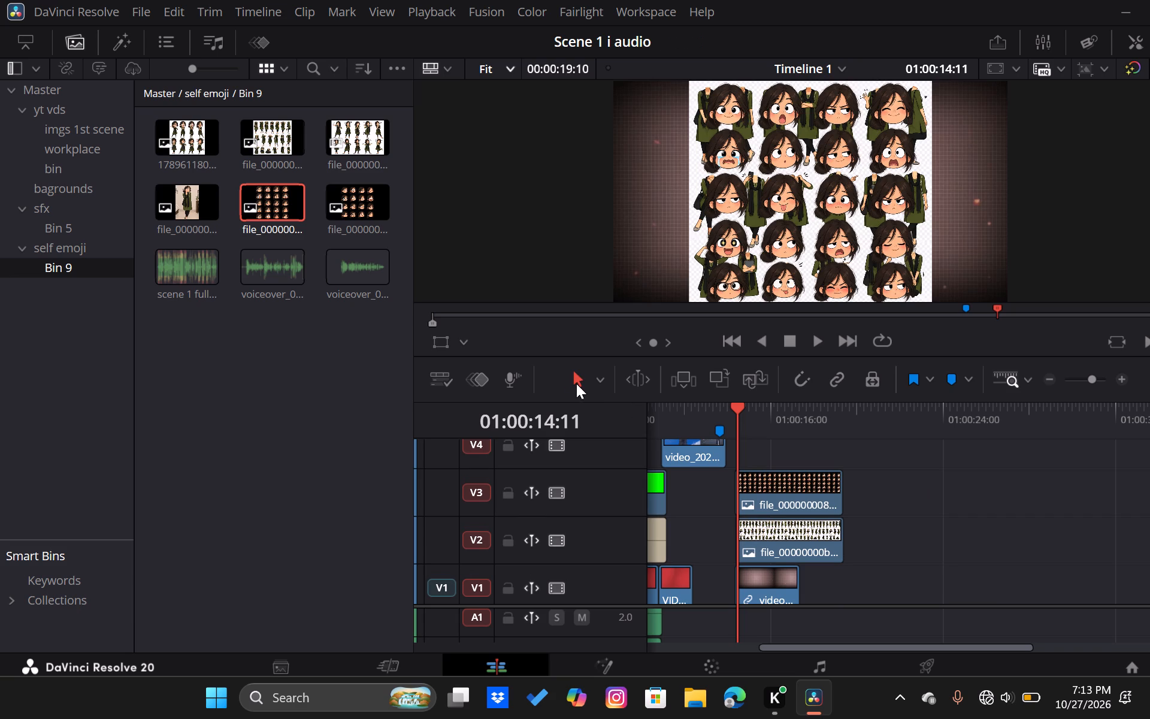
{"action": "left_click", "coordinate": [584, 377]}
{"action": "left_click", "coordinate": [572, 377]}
Narrow the media pool slightly and hide its bin list, giving the viewer and timeline more room.
{"action": "left_click_drag", "start_coordinate": [416, 376], "coordinate": [143, 419]}
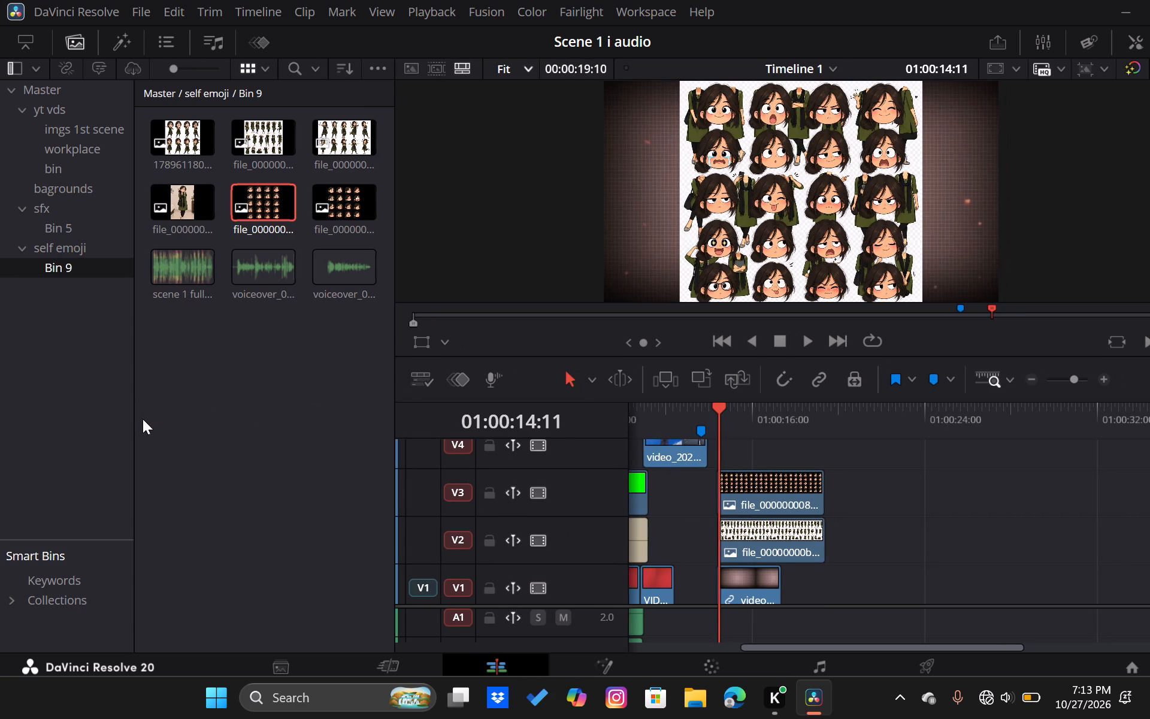
{"action": "left_click_drag", "start_coordinate": [127, 415], "coordinate": [69, 420]}
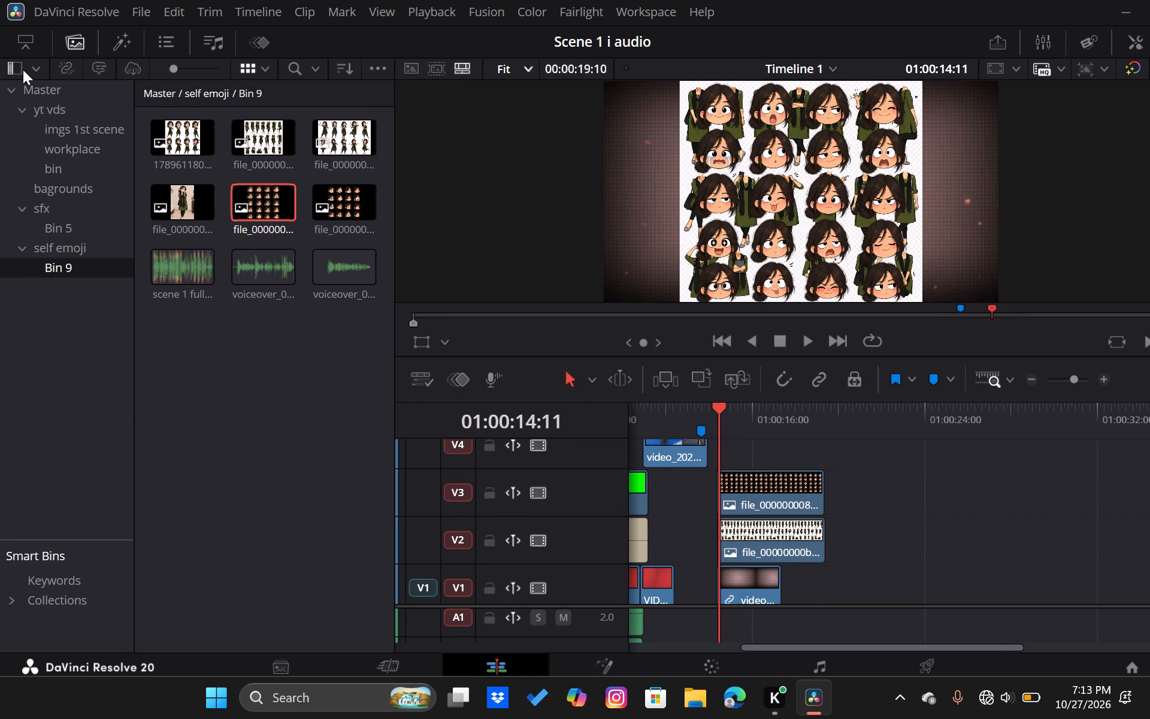
{"action": "left_click", "coordinate": [23, 70]}
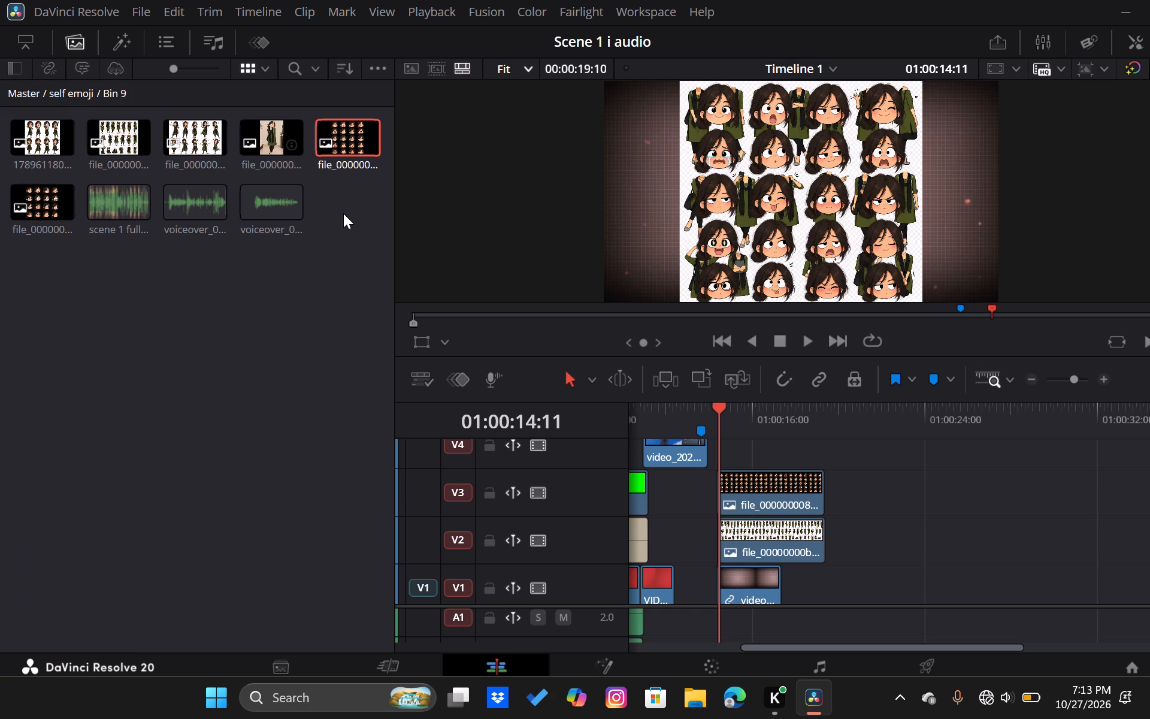
{"action": "left_click_drag", "start_coordinate": [391, 249], "coordinate": [328, 259]}
{"action": "left_click_drag", "start_coordinate": [328, 259], "coordinate": [190, 269]}
{"action": "left_click_drag", "start_coordinate": [395, 274], "coordinate": [327, 277]}
{"action": "left_click_drag", "start_coordinate": [327, 277], "coordinate": [292, 280]}
Switch the media pool to Metadata View, keeping Bin 9 open.
{"action": "left_click", "coordinate": [259, 69]}
{"action": "left_click", "coordinate": [246, 69]}
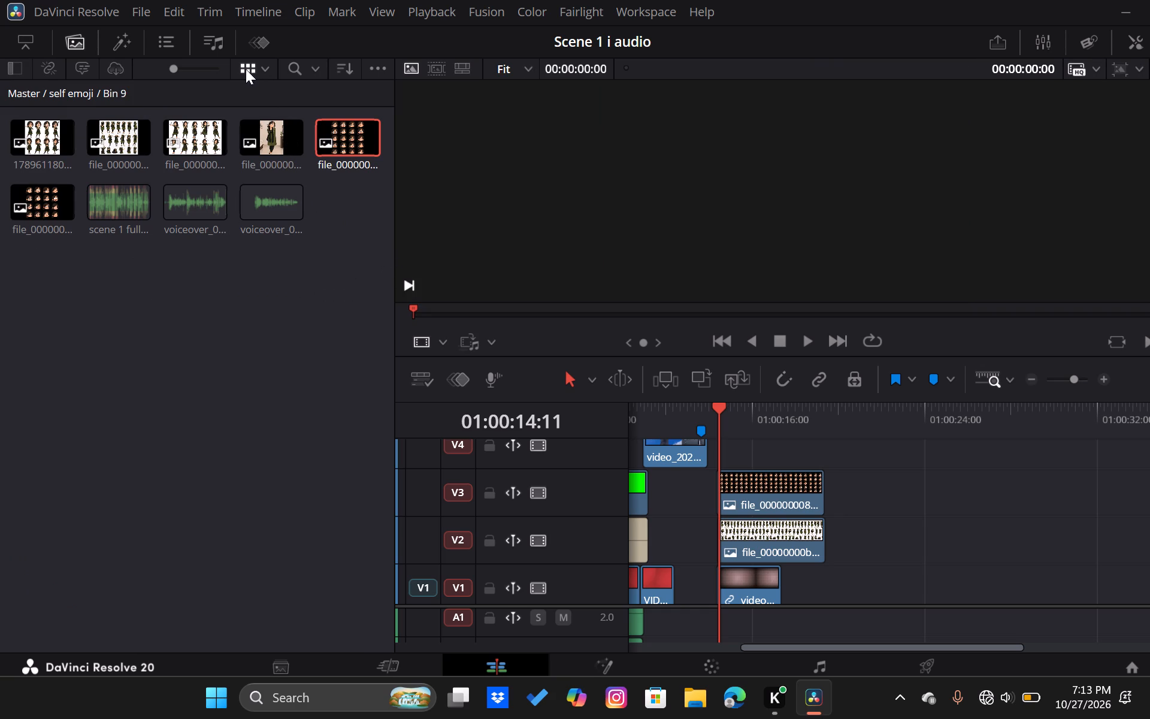
{"action": "left_click", "coordinate": [246, 69]}
{"action": "left_click", "coordinate": [265, 68]}
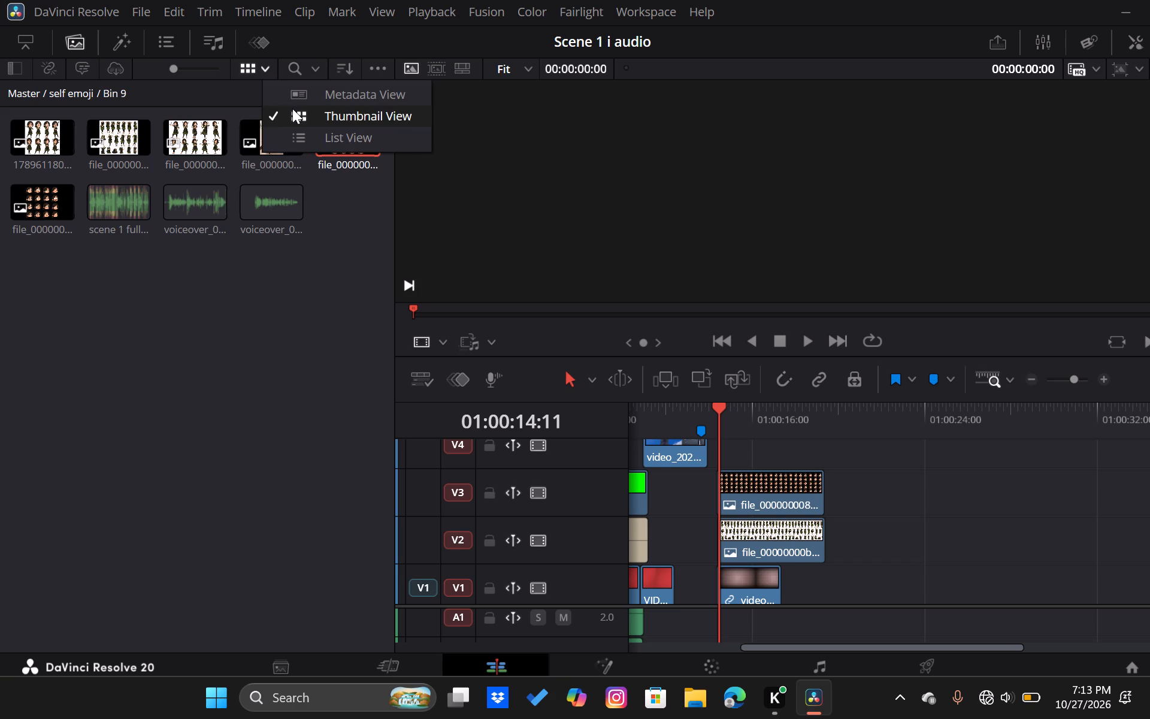
{"action": "left_click", "coordinate": [295, 104]}
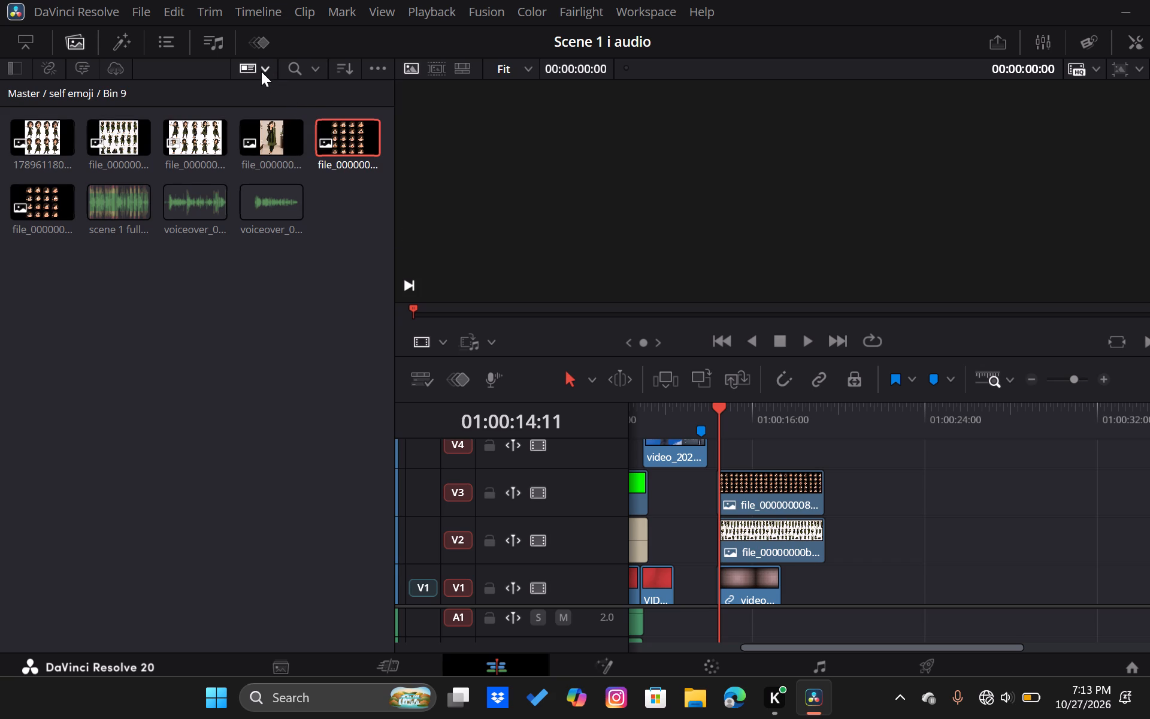
{"action": "left_click", "coordinate": [261, 71]}
{"action": "left_click_drag", "start_coordinate": [170, 64], "coordinate": [70, 43]}
{"action": "left_click", "coordinate": [70, 43]}
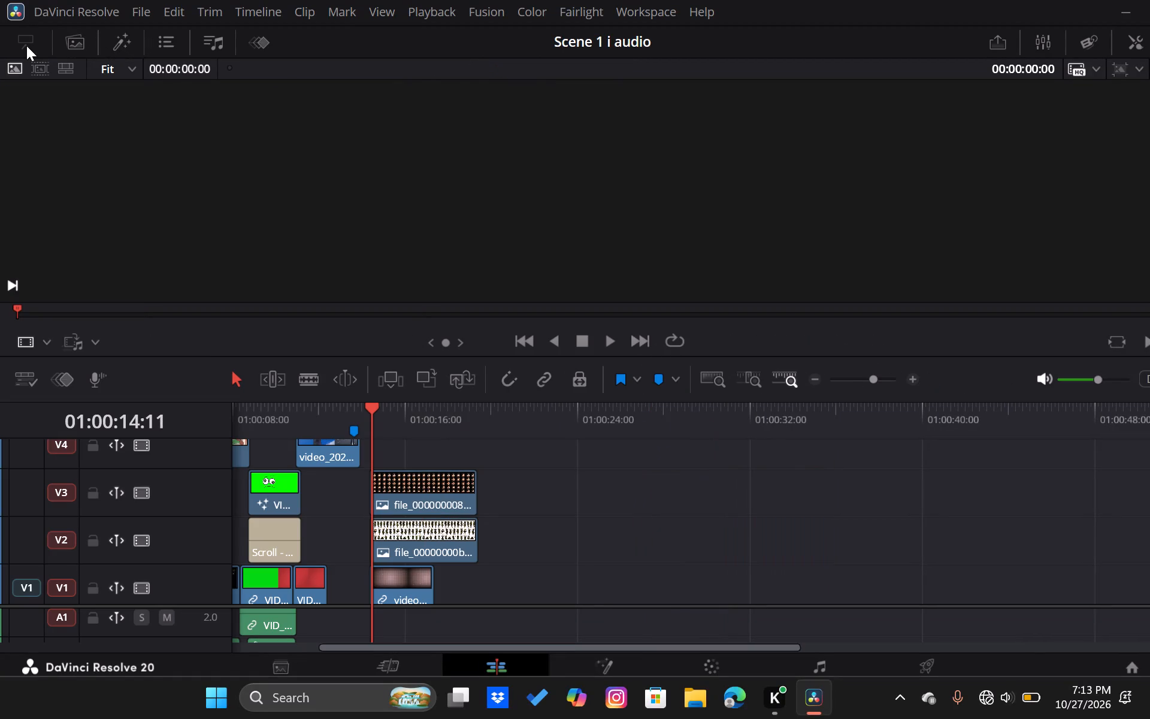
{"action": "left_click", "coordinate": [26, 46]}
{"action": "left_click", "coordinate": [39, 65]}
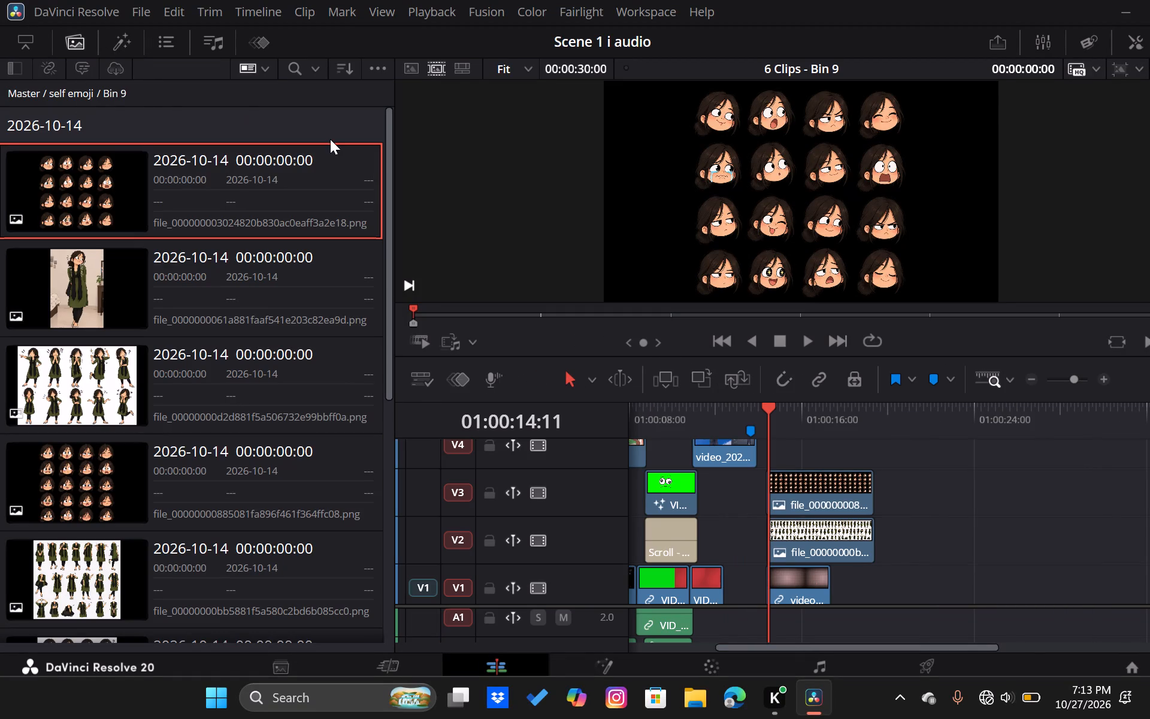
Look back over the earlier timeline clips and briefly play the Bin 9 images in the source viewer.
{"action": "scroll", "coordinate": [580, 201], "scroll_direction": "left", "scroll_amount": 1}
{"action": "scroll", "coordinate": [580, 201], "scroll_direction": "right", "scroll_amount": 1}
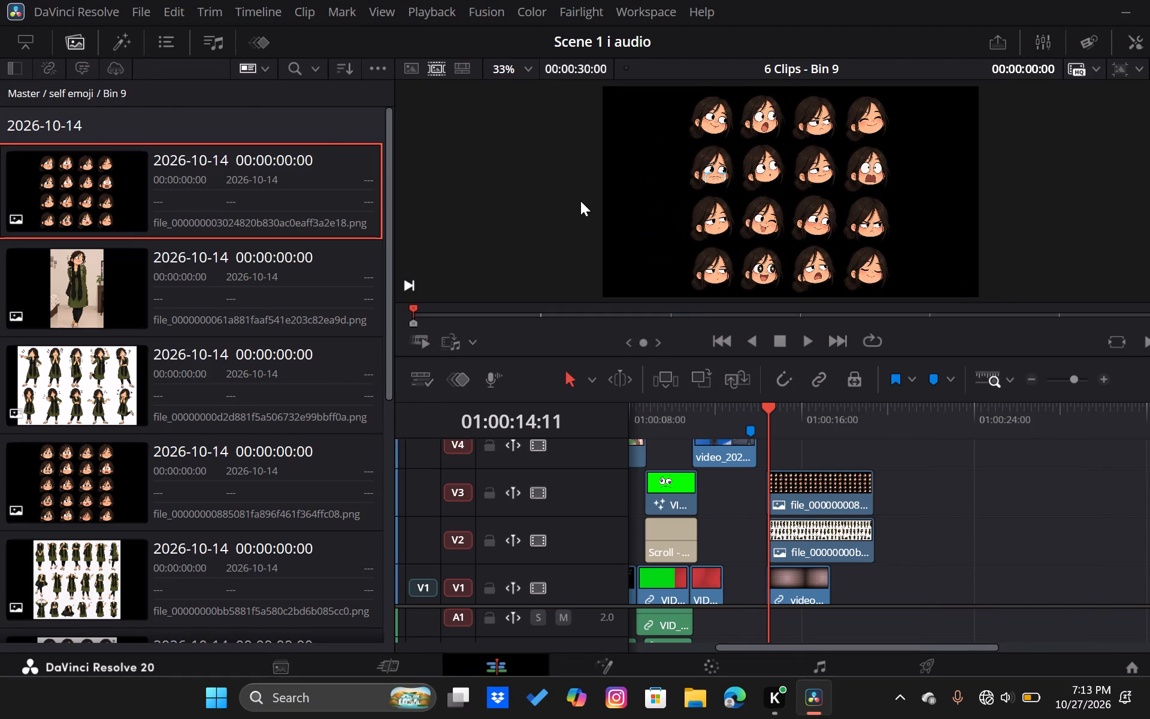
{"action": "scroll", "coordinate": [930, 558], "scroll_direction": "right", "scroll_amount": 2}
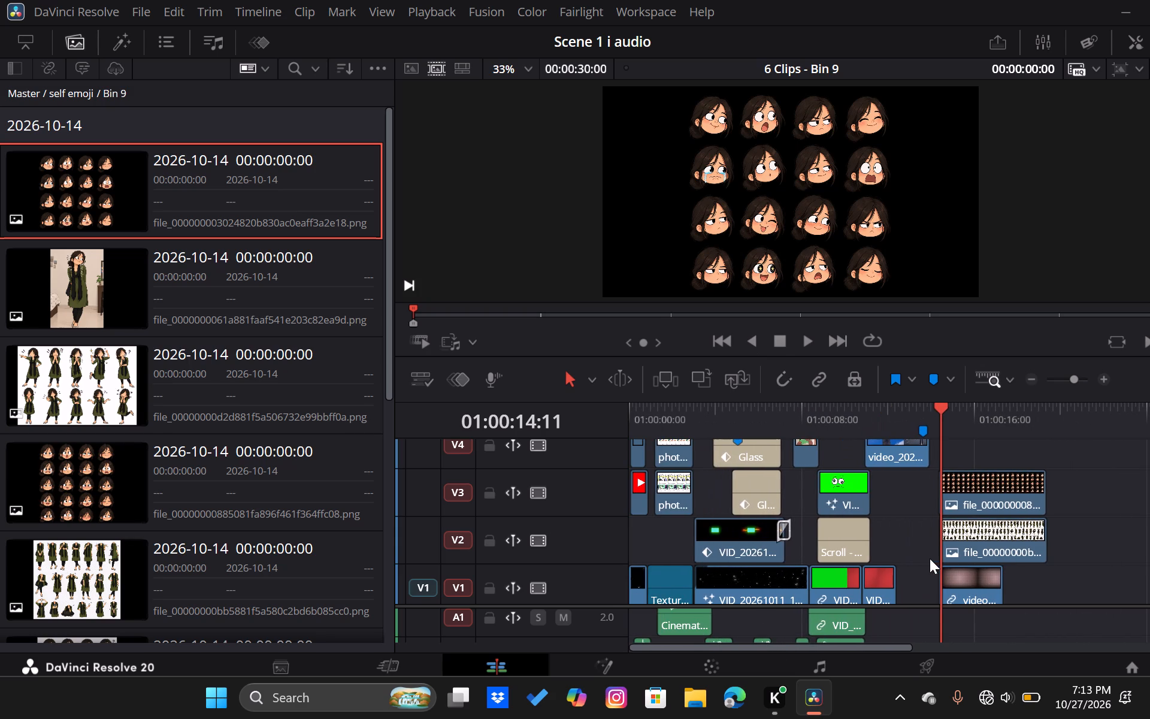
{"action": "key", "text": "space"}
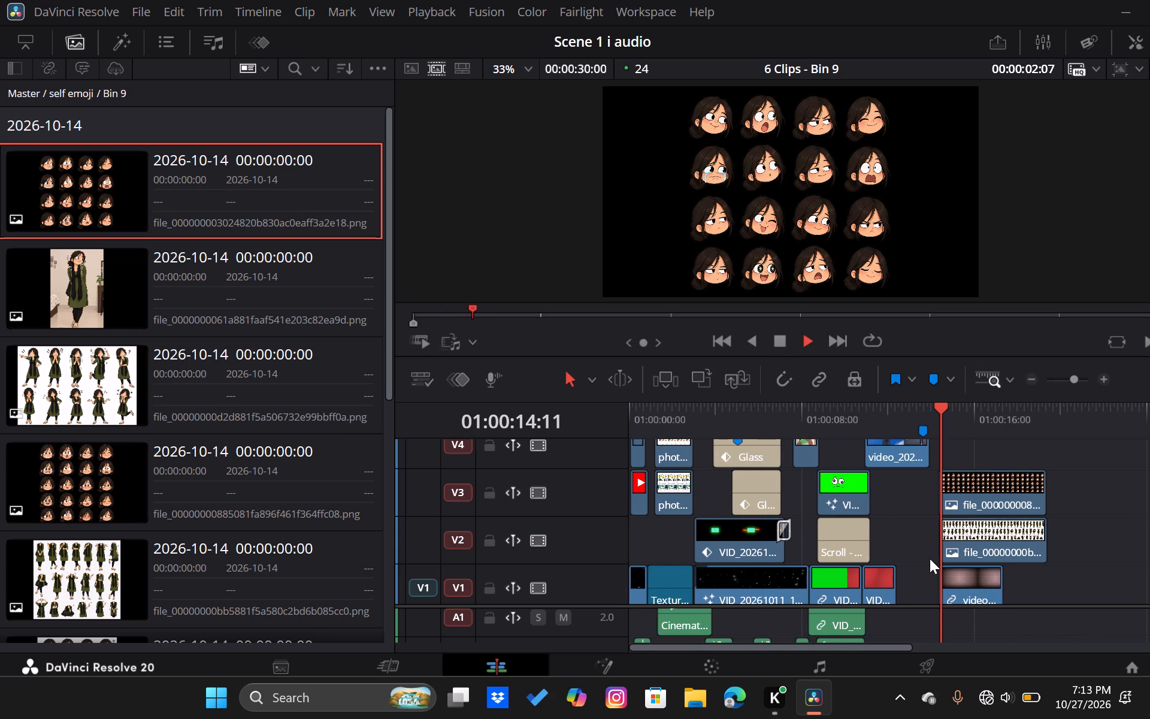
{"action": "key", "text": "space"}
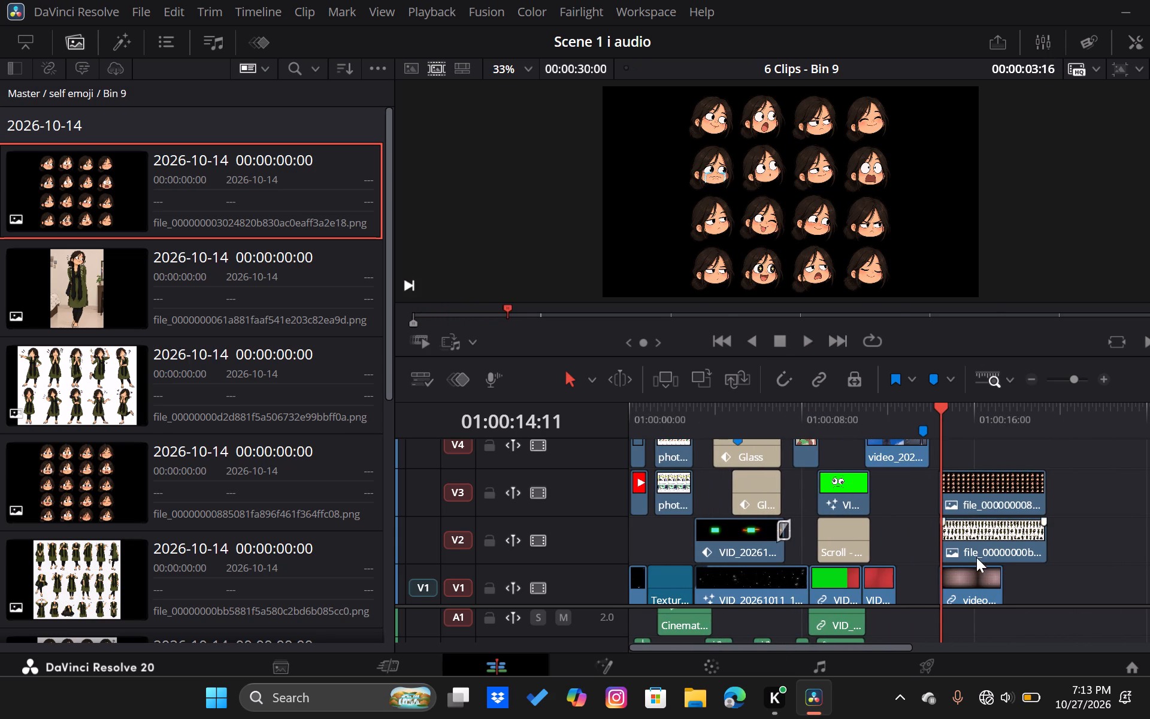
Move the facial expression sheet on V3 to start at about 01:00:16:18, uncovering the start of the pose sheet.
{"action": "left_click", "coordinate": [989, 551]}
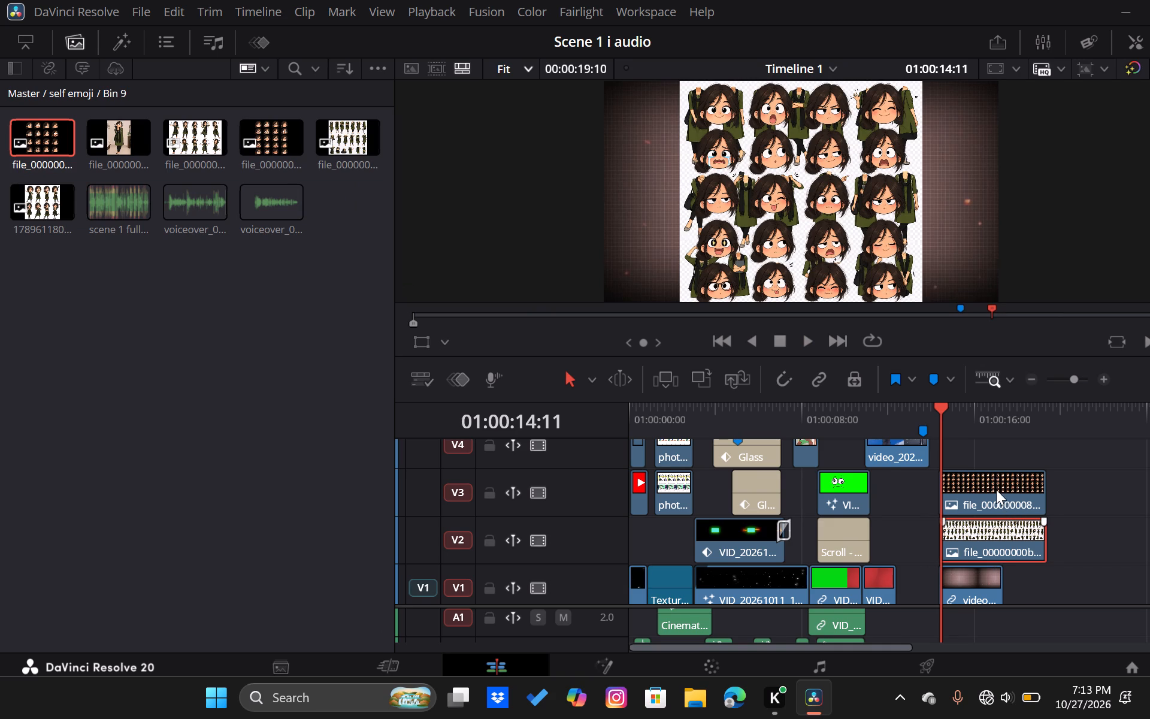
{"action": "left_click", "coordinate": [996, 490]}
{"action": "left_click", "coordinate": [996, 490]}
{"action": "left_click", "coordinate": [1003, 540]}
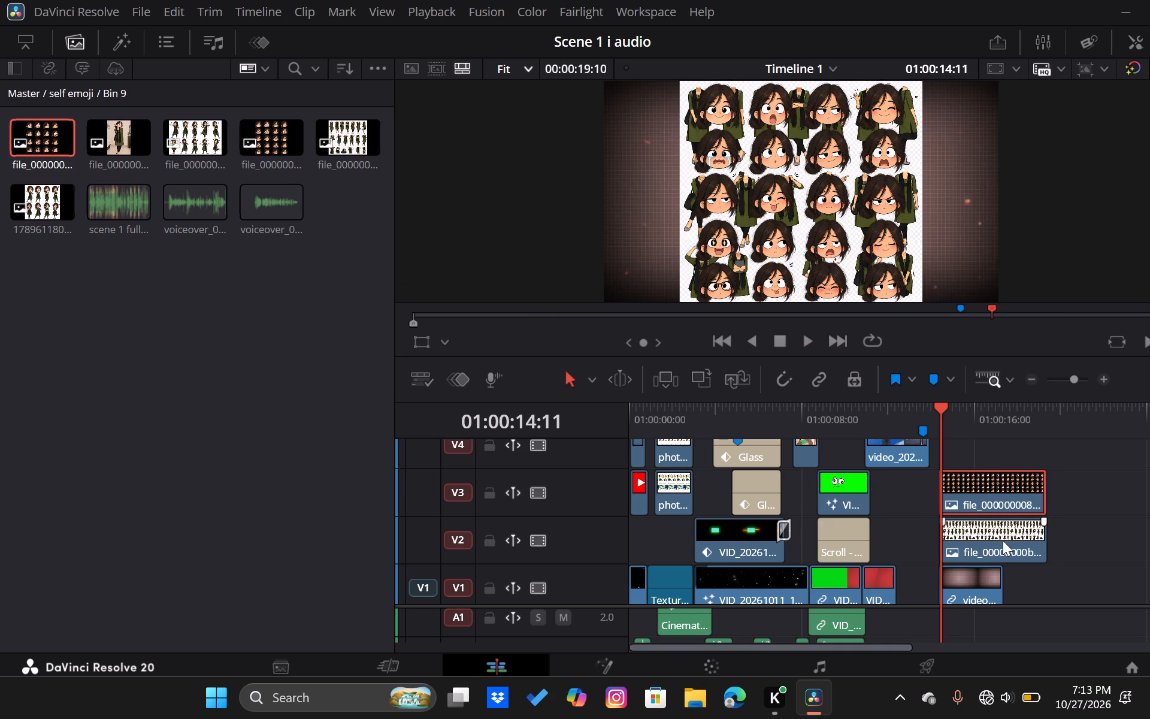
{"action": "left_click", "coordinate": [1003, 540]}
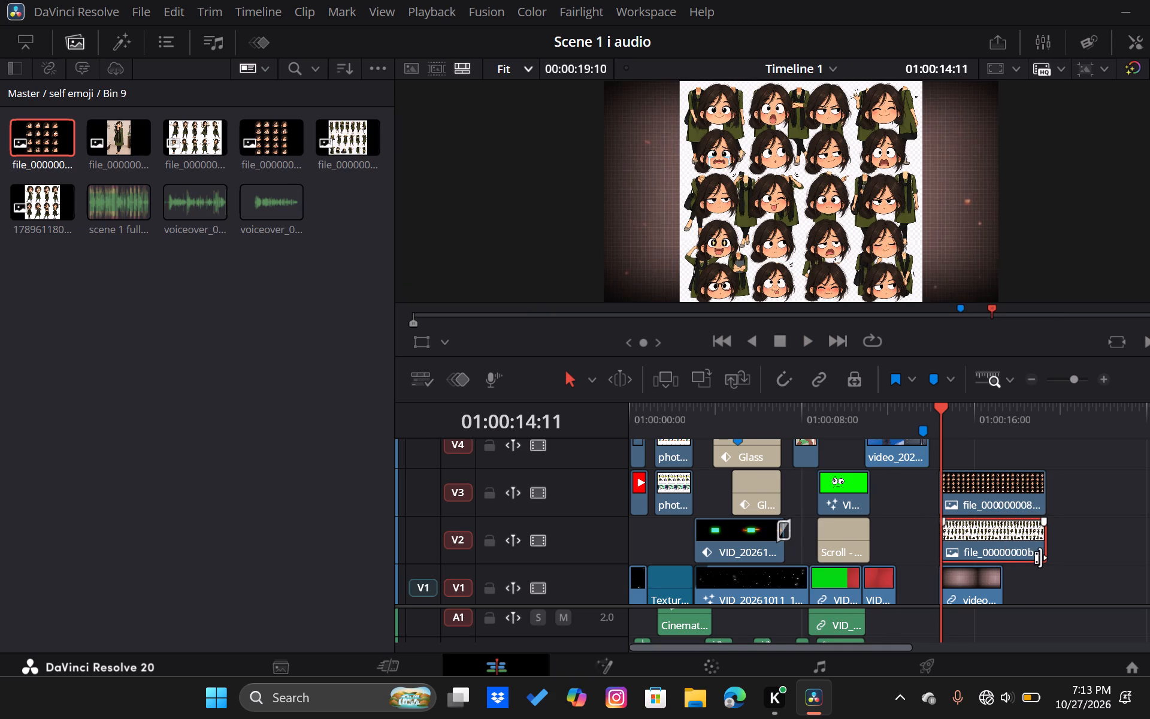
{"action": "scroll", "coordinate": [1040, 557], "scroll_direction": "left", "scroll_amount": 3}
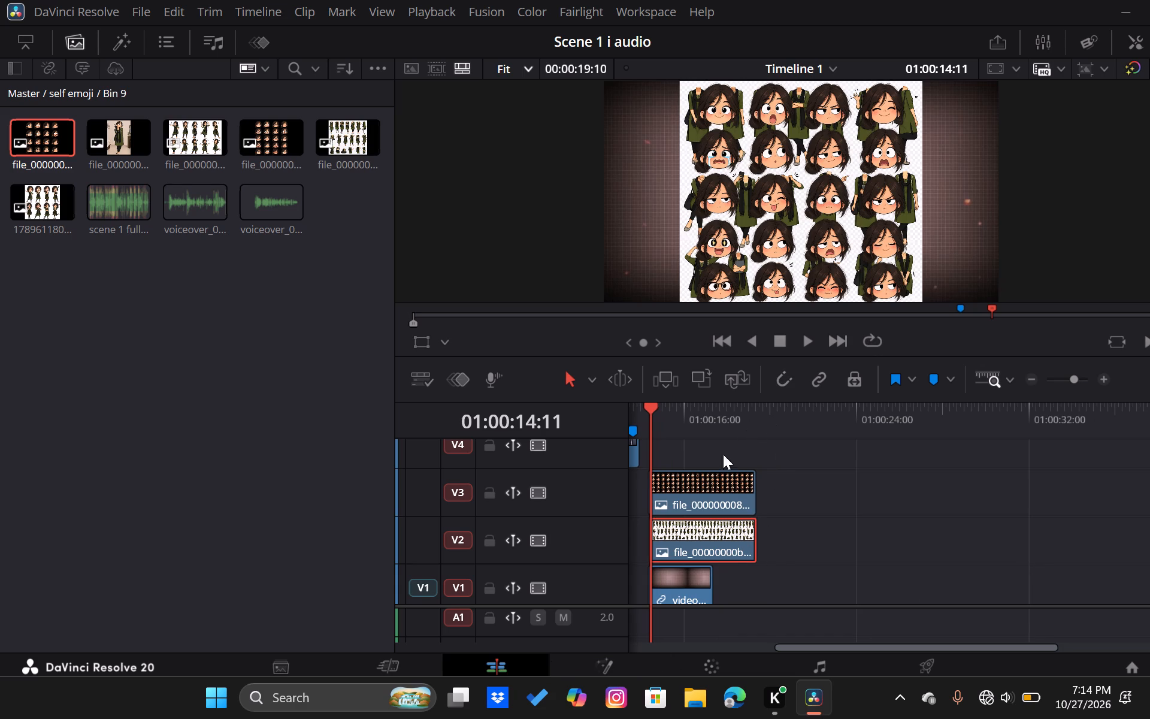
{"action": "left_click_drag", "start_coordinate": [711, 481], "coordinate": [761, 489]}
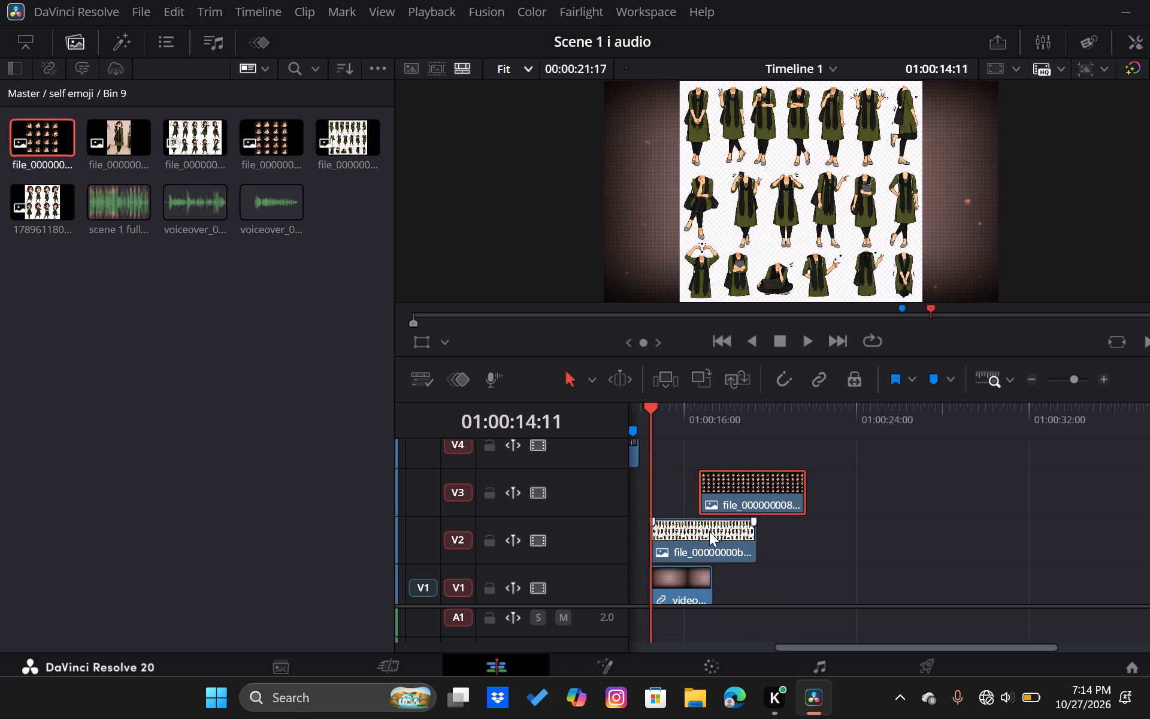
At 01:00:15:12, zoom the V2 pose sheet to 1.820 and shift it down until the top row of poses is fully in frame.
{"action": "left_click", "coordinate": [709, 531]}
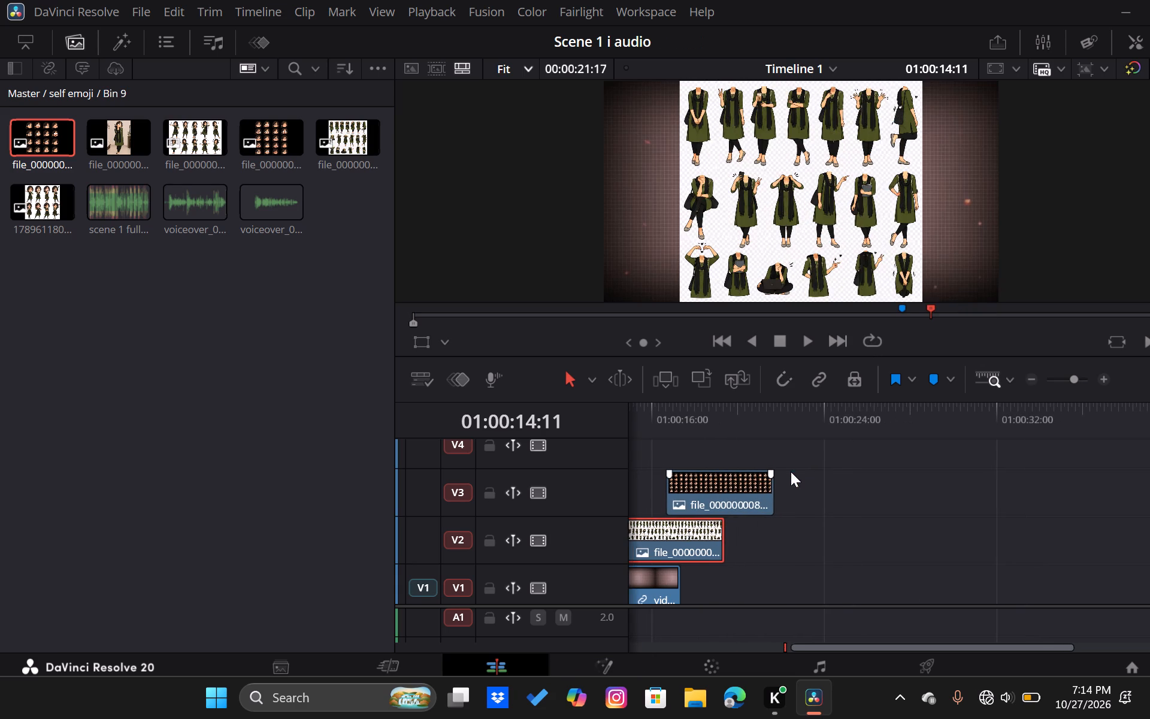
{"action": "left_click", "coordinate": [658, 413]}
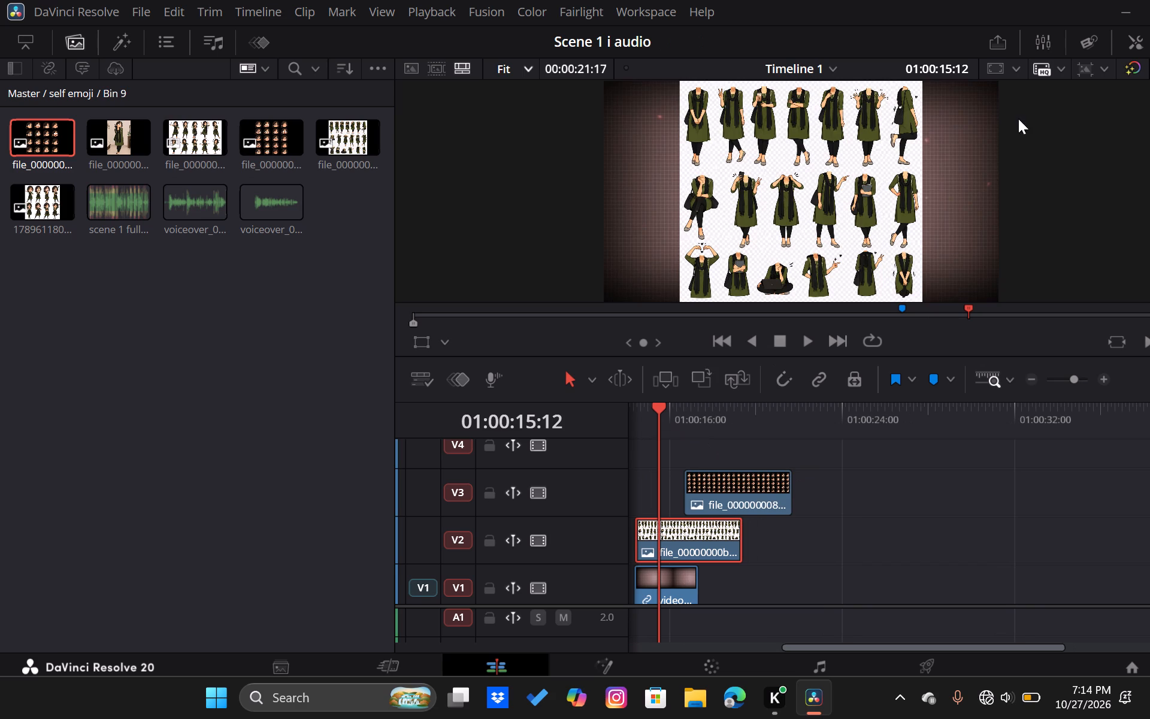
{"action": "left_click", "coordinate": [1133, 41]}
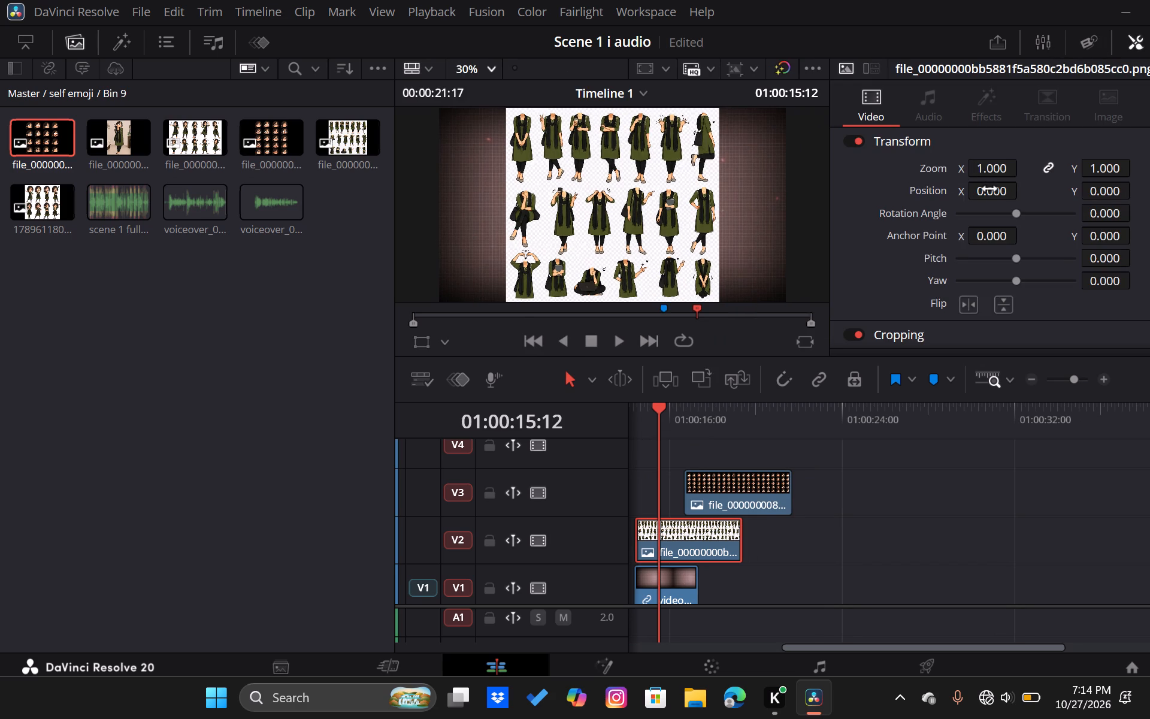
{"action": "scroll", "coordinate": [909, 244], "scroll_direction": "down", "scroll_amount": 1}
{"action": "left_click", "coordinate": [909, 244]}
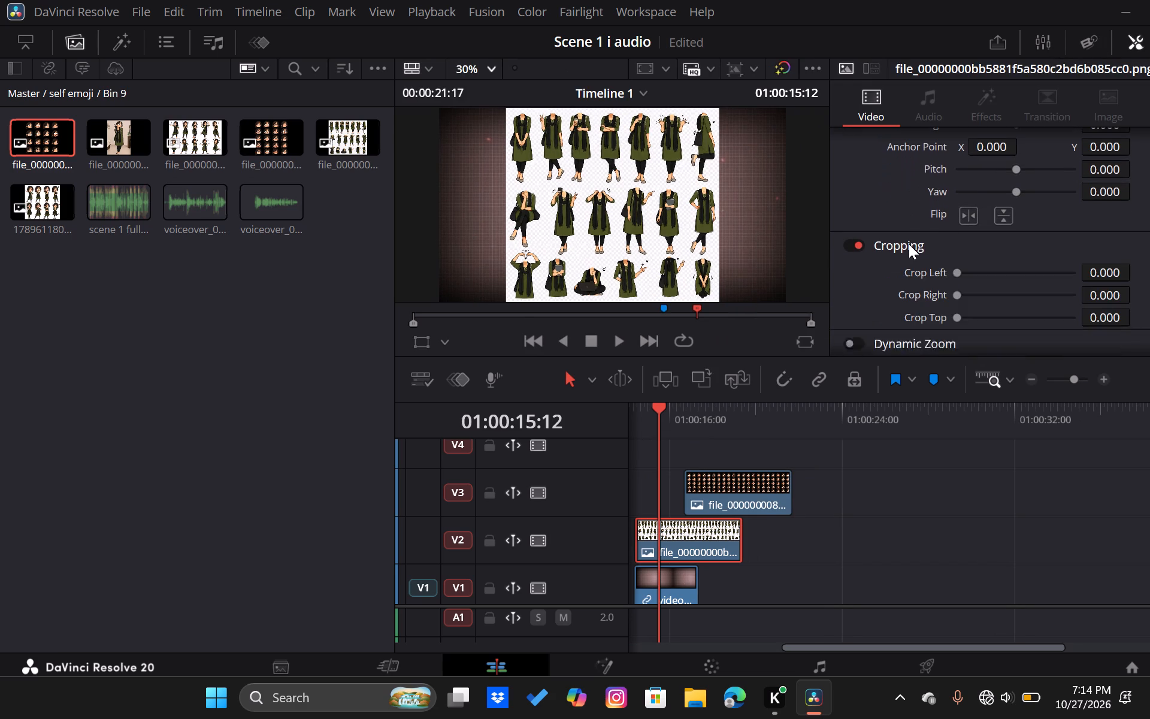
{"action": "scroll", "coordinate": [909, 244], "scroll_direction": "down", "scroll_amount": 1}
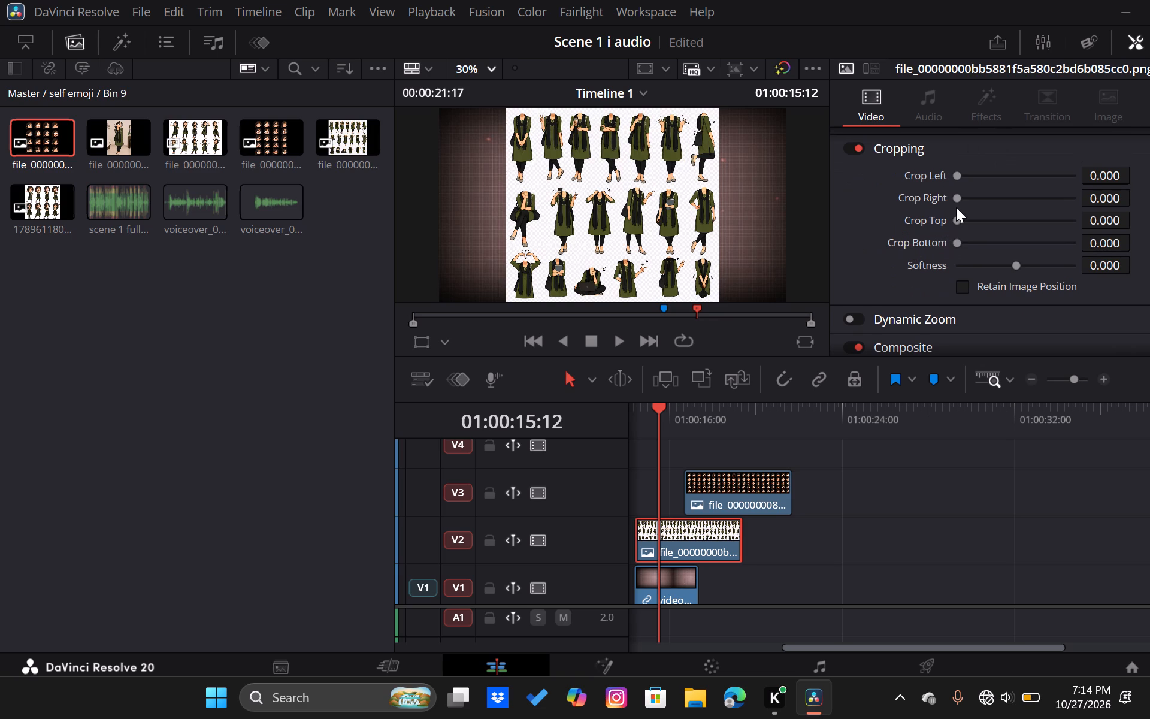
{"action": "scroll", "coordinate": [956, 207], "scroll_direction": "up", "scroll_amount": 1}
{"action": "left_click_drag", "start_coordinate": [990, 170], "coordinate": [985, 170]}
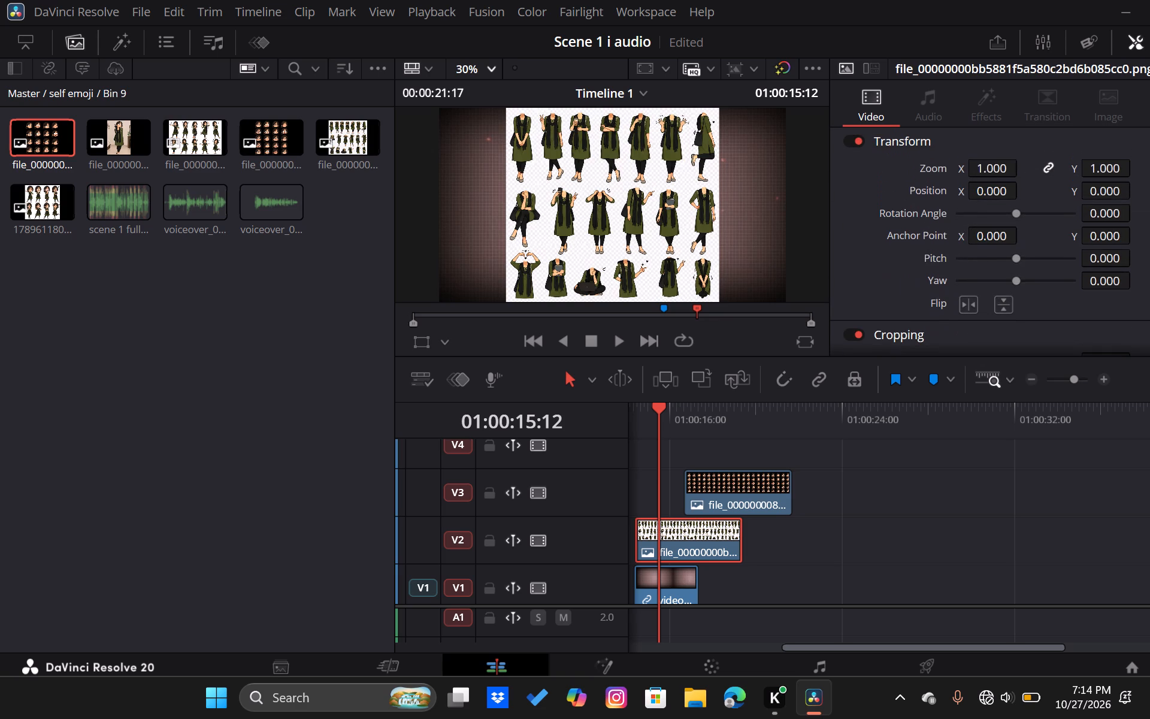
{"action": "left_click_drag", "start_coordinate": [985, 170], "coordinate": [1023, 174]}
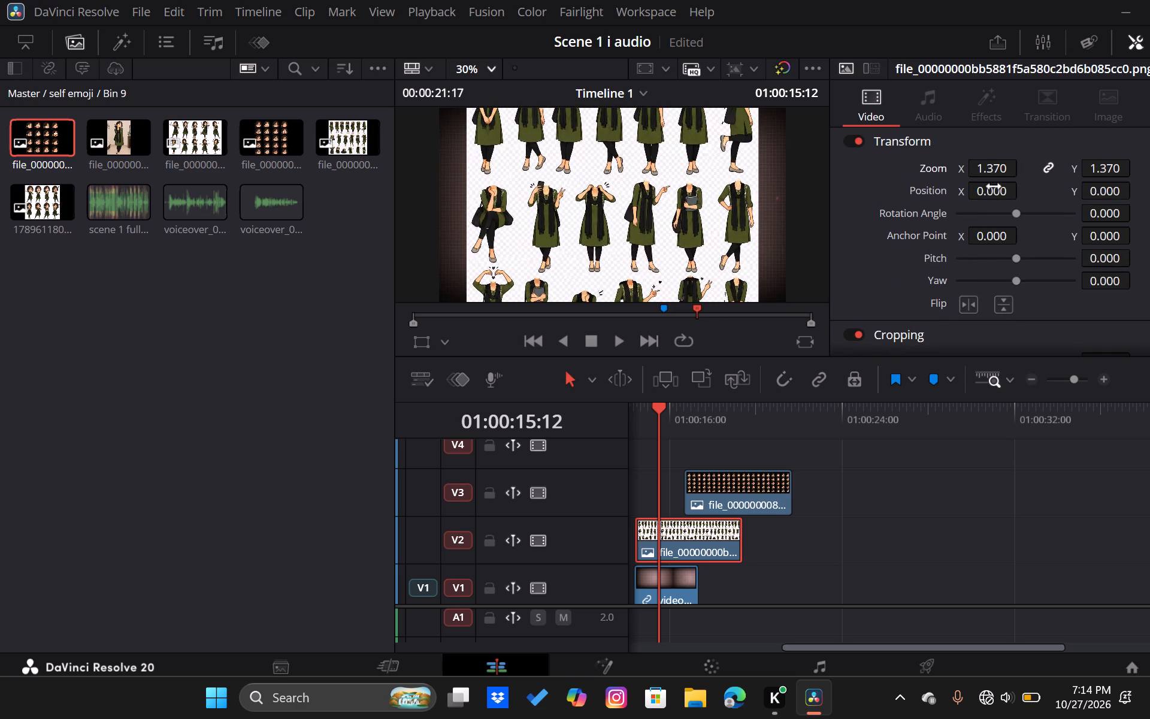
{"action": "left_click_drag", "start_coordinate": [1100, 192], "coordinate": [491, 370]}
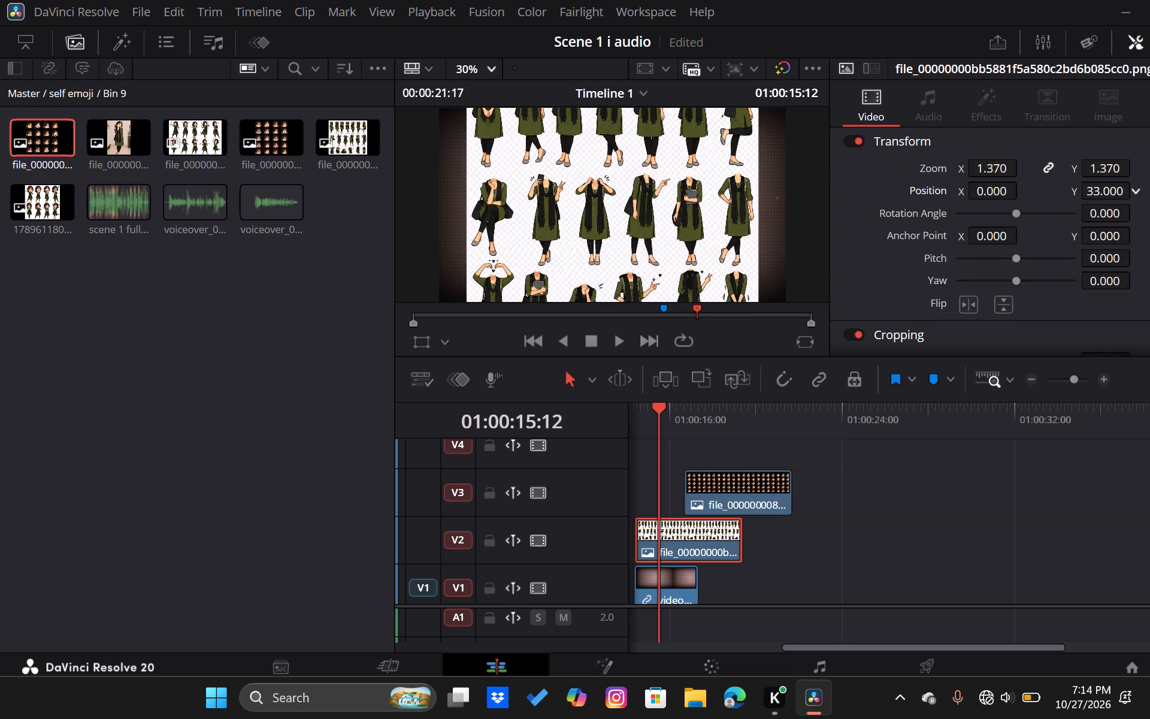
{"action": "left_click_drag", "start_coordinate": [491, 370], "coordinate": [202, 457]}
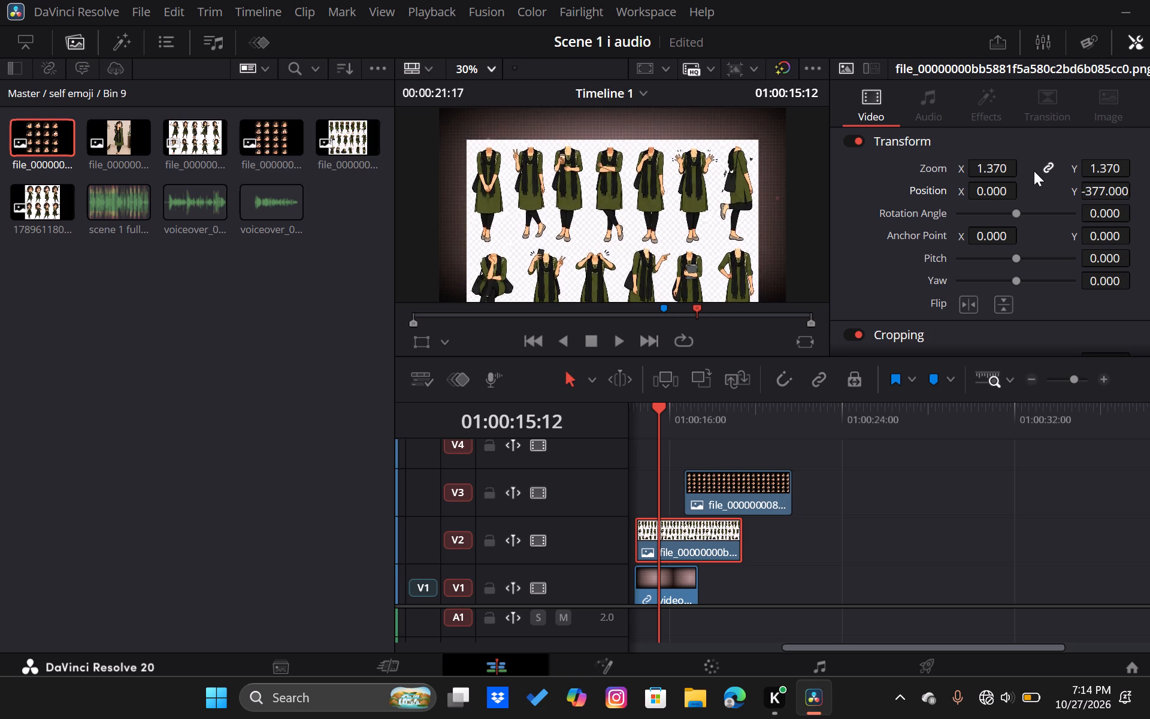
{"action": "left_click_drag", "start_coordinate": [986, 172], "coordinate": [1027, 171]}
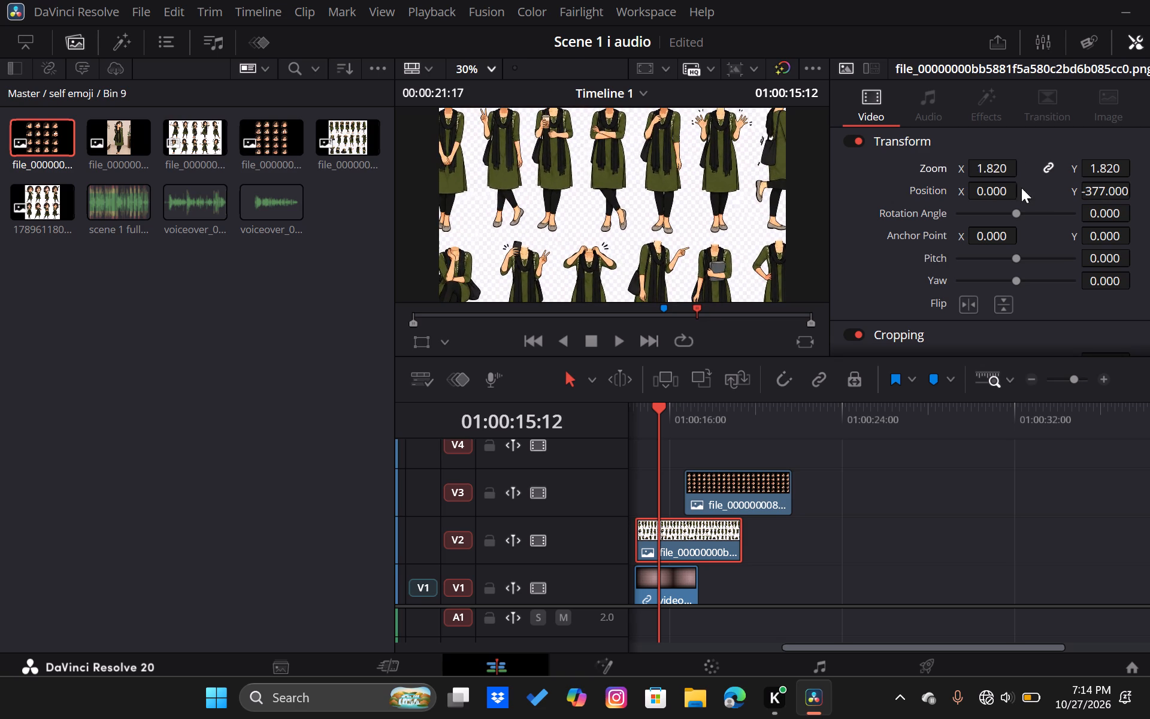
{"action": "left_click_drag", "start_coordinate": [1096, 193], "coordinate": [1072, 198]}
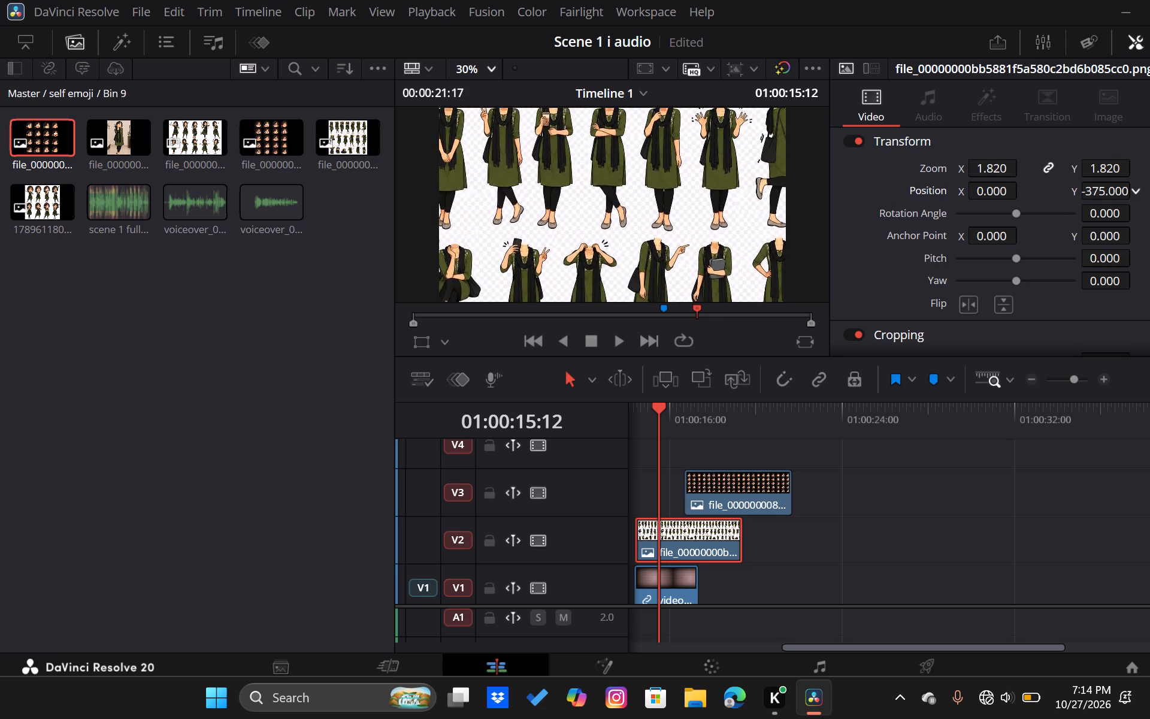
{"action": "left_click_drag", "start_coordinate": [1072, 198], "coordinate": [943, 214]}
Crop the V2 pose sheet to one standing pose with a bag: left 640.527, right 369.899, bottom 651.240, top 0.
{"action": "scroll", "coordinate": [918, 287], "scroll_direction": "down", "scroll_amount": 1}
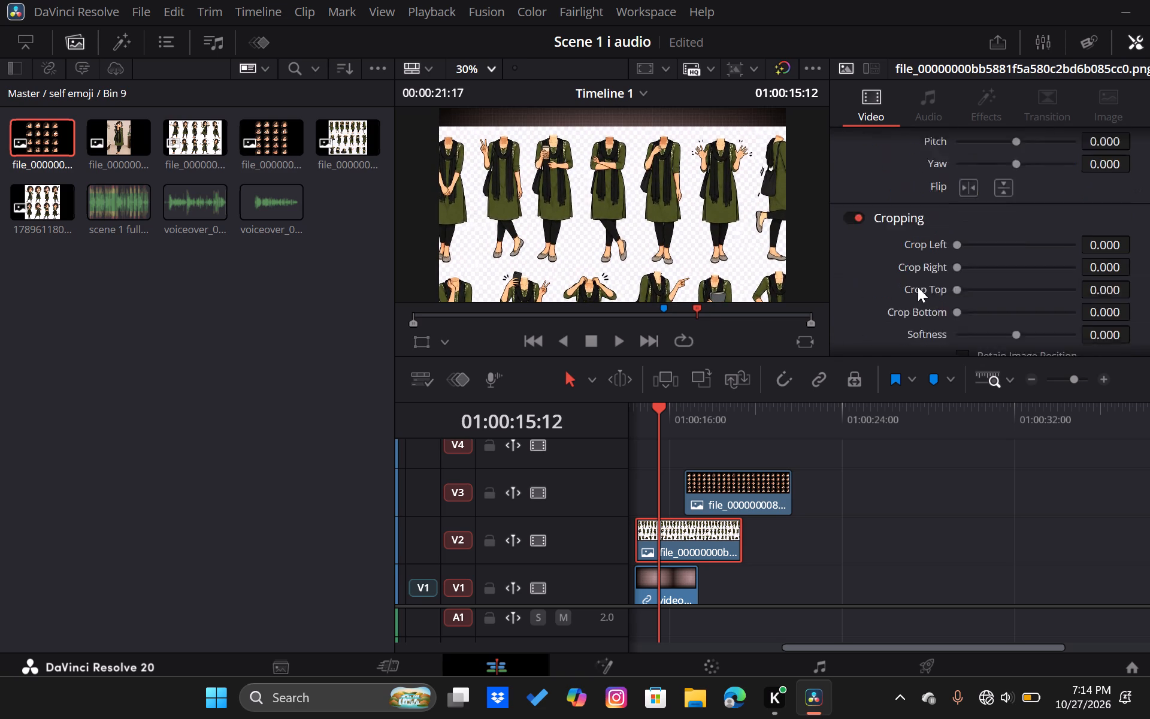
{"action": "scroll", "coordinate": [918, 287], "scroll_direction": "down", "scroll_amount": 1}
{"action": "left_click", "coordinate": [968, 185]}
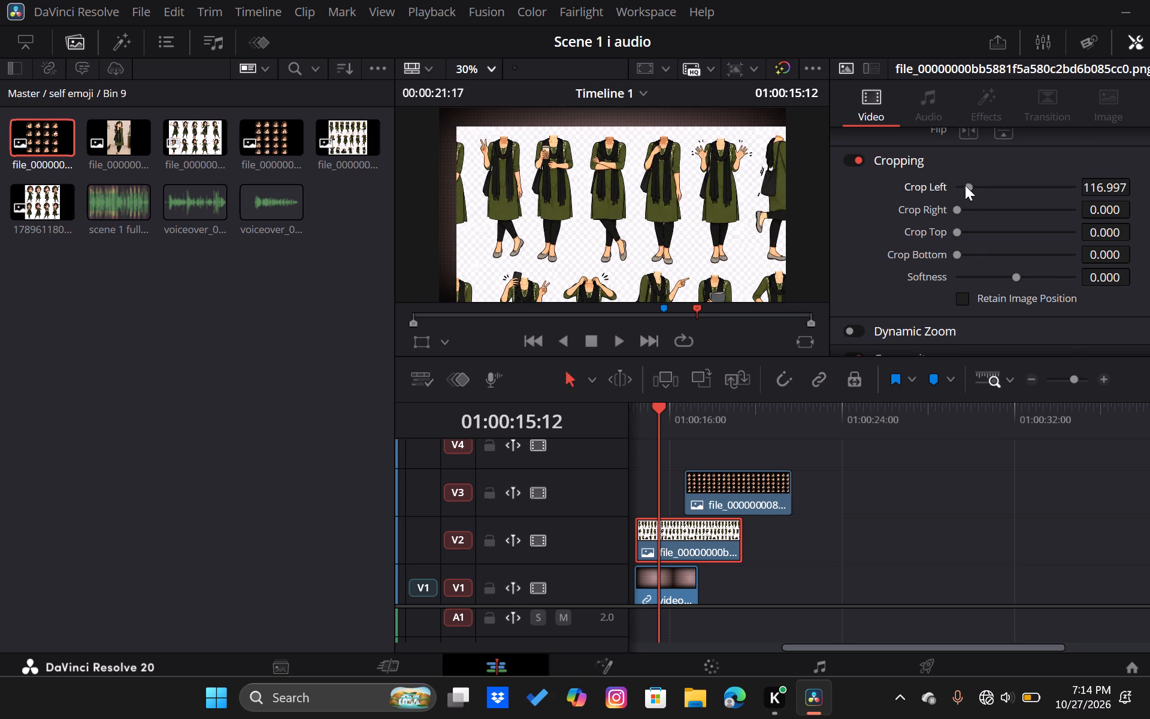
{"action": "left_click_drag", "start_coordinate": [963, 185], "coordinate": [1028, 189]}
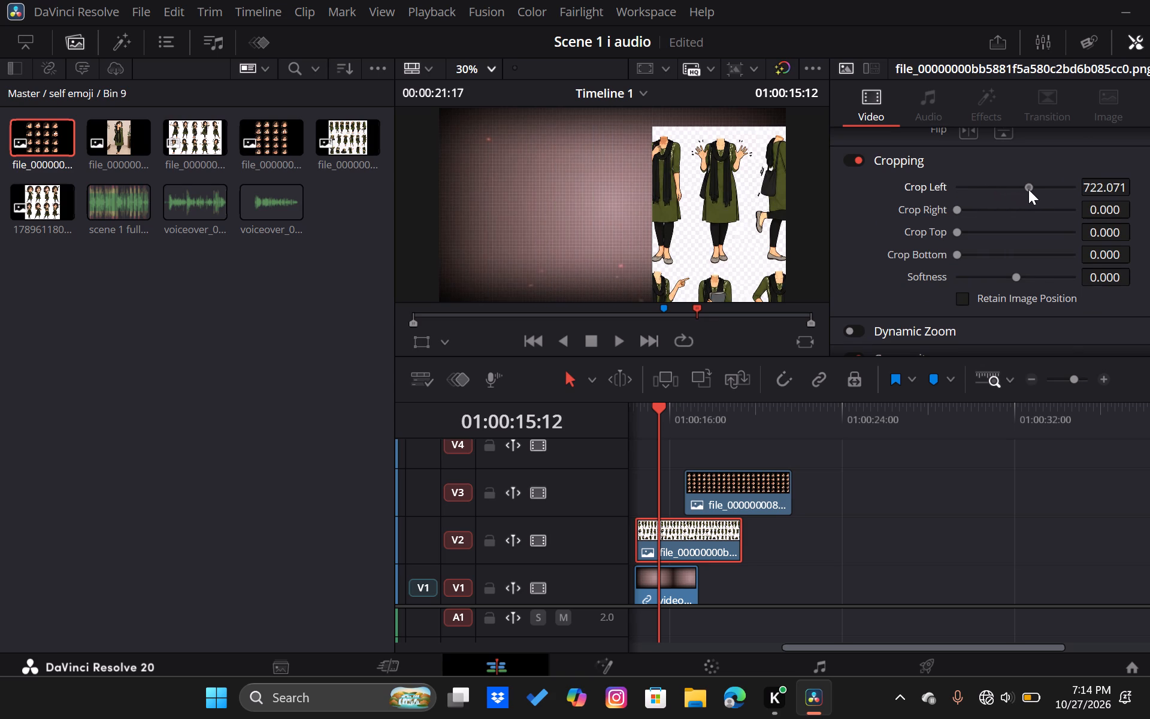
{"action": "left_click_drag", "start_coordinate": [1028, 189], "coordinate": [1021, 191]}
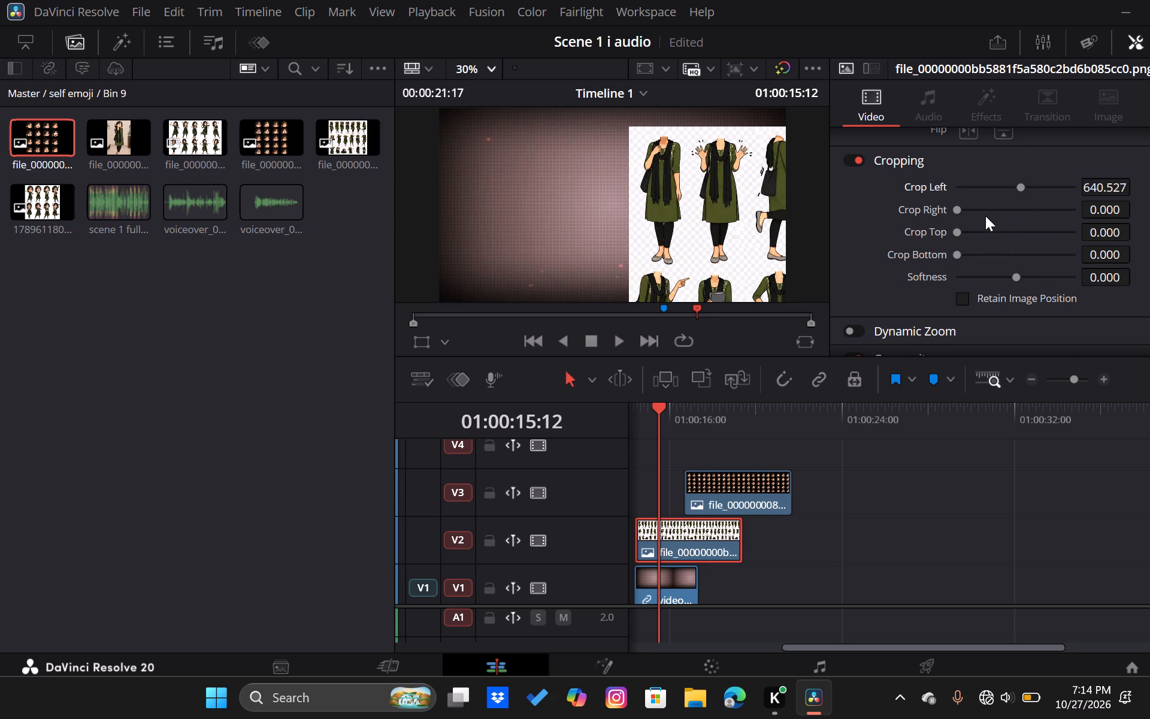
{"action": "left_click_drag", "start_coordinate": [984, 209], "coordinate": [993, 210]}
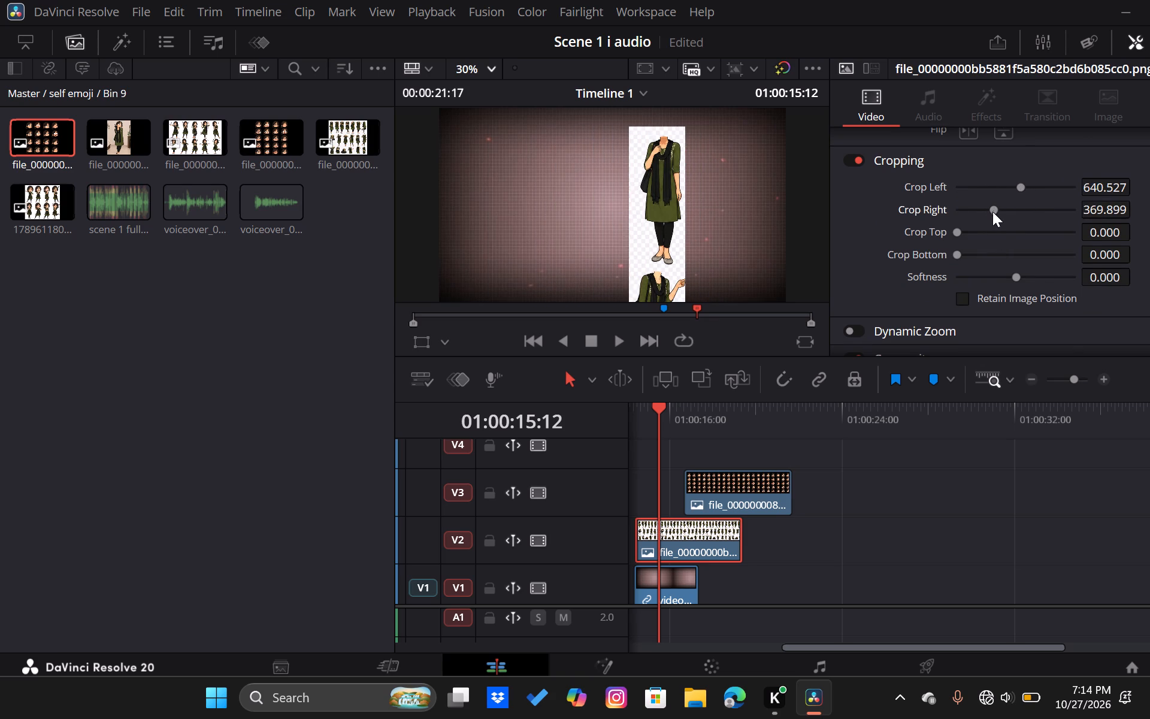
{"action": "left_click", "coordinate": [982, 231]}
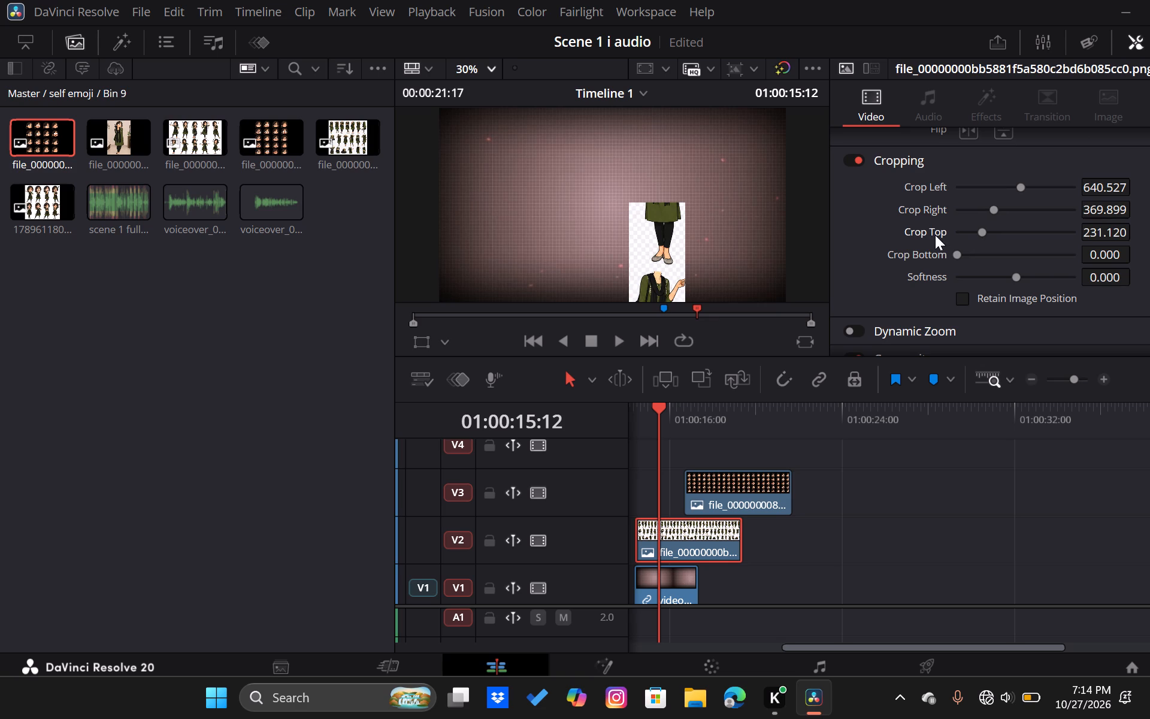
{"action": "left_click_drag", "start_coordinate": [954, 235], "coordinate": [948, 236]}
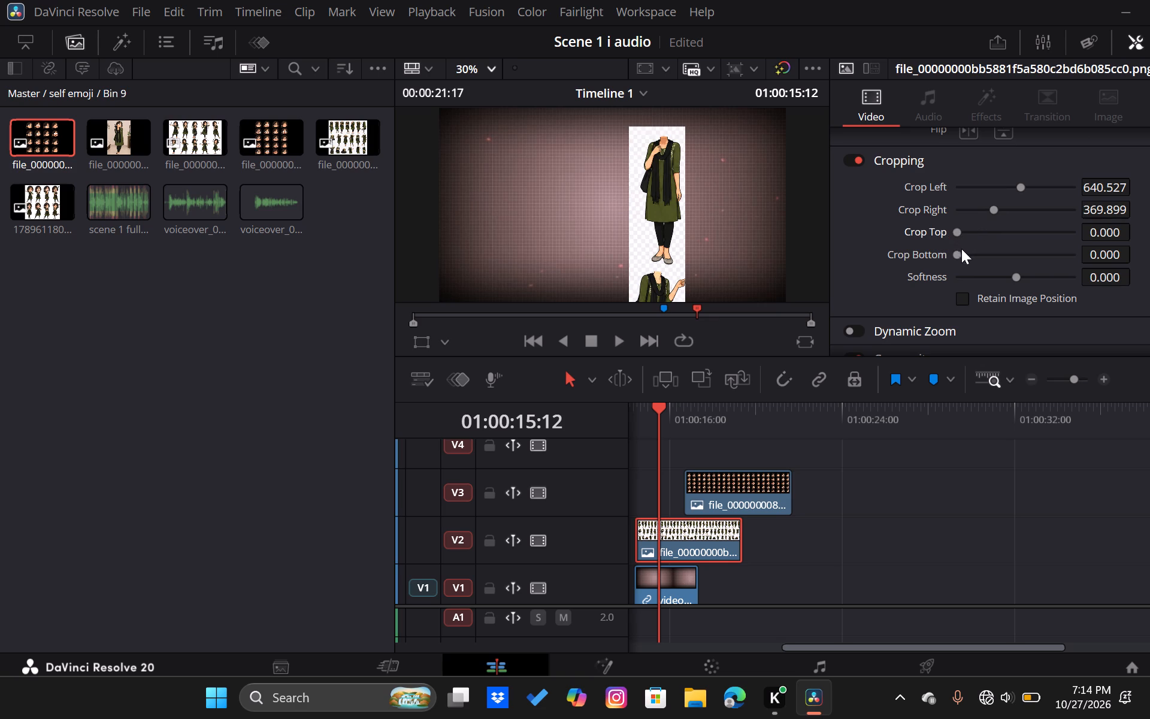
{"action": "left_click", "coordinate": [972, 255]}
{"action": "left_click_drag", "start_coordinate": [975, 252], "coordinate": [983, 252]}
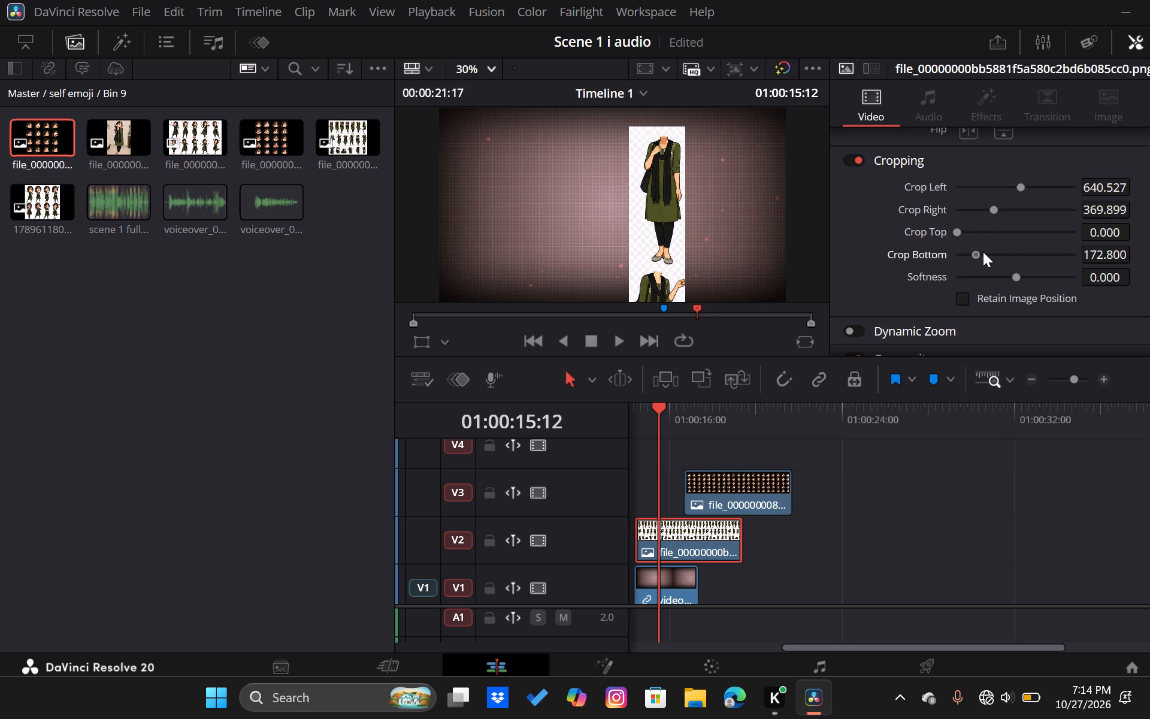
{"action": "left_click_drag", "start_coordinate": [983, 252], "coordinate": [1027, 253]}
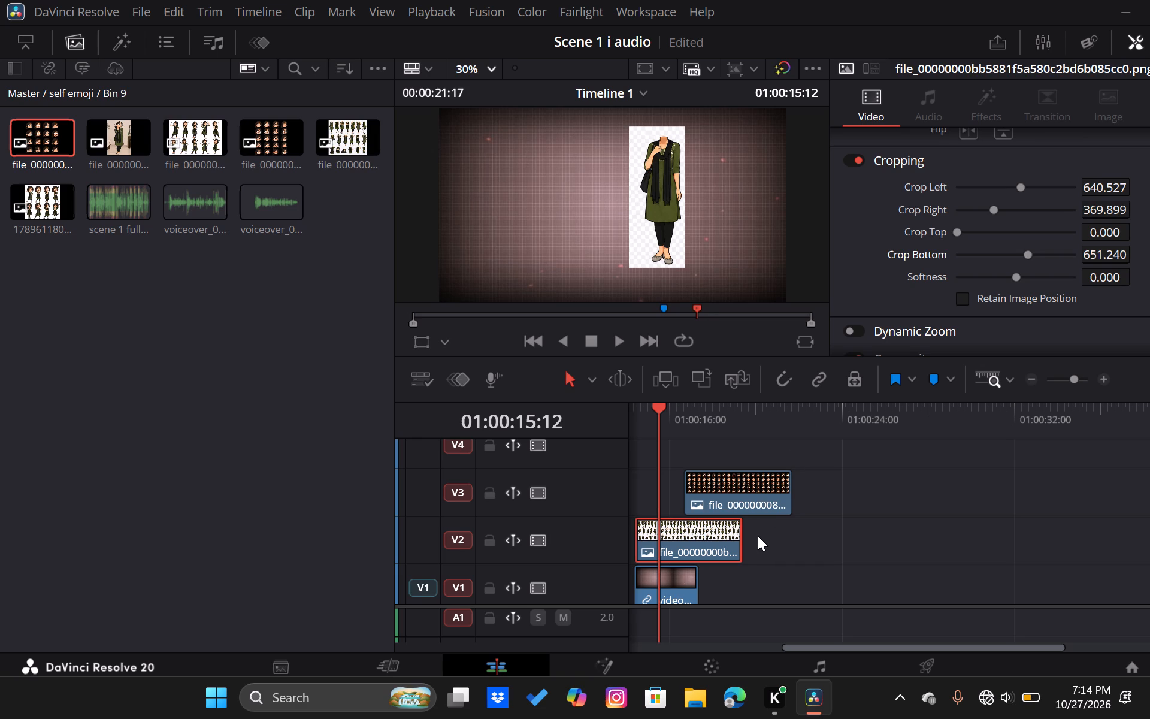
In Fusion, insert a 3D Keyer node between MediaIn1 and MediaOut1 of the V2 pose sheet clip.
{"action": "left_click", "coordinate": [575, 664]}
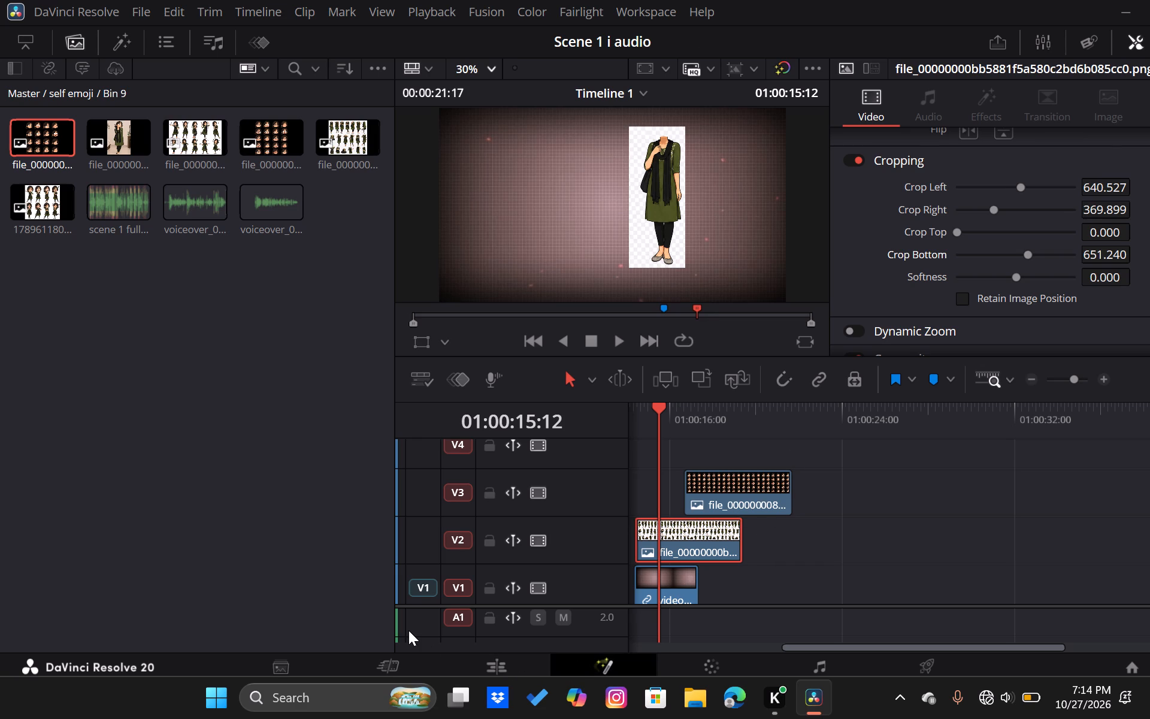
{"action": "left_click", "coordinate": [92, 563]}
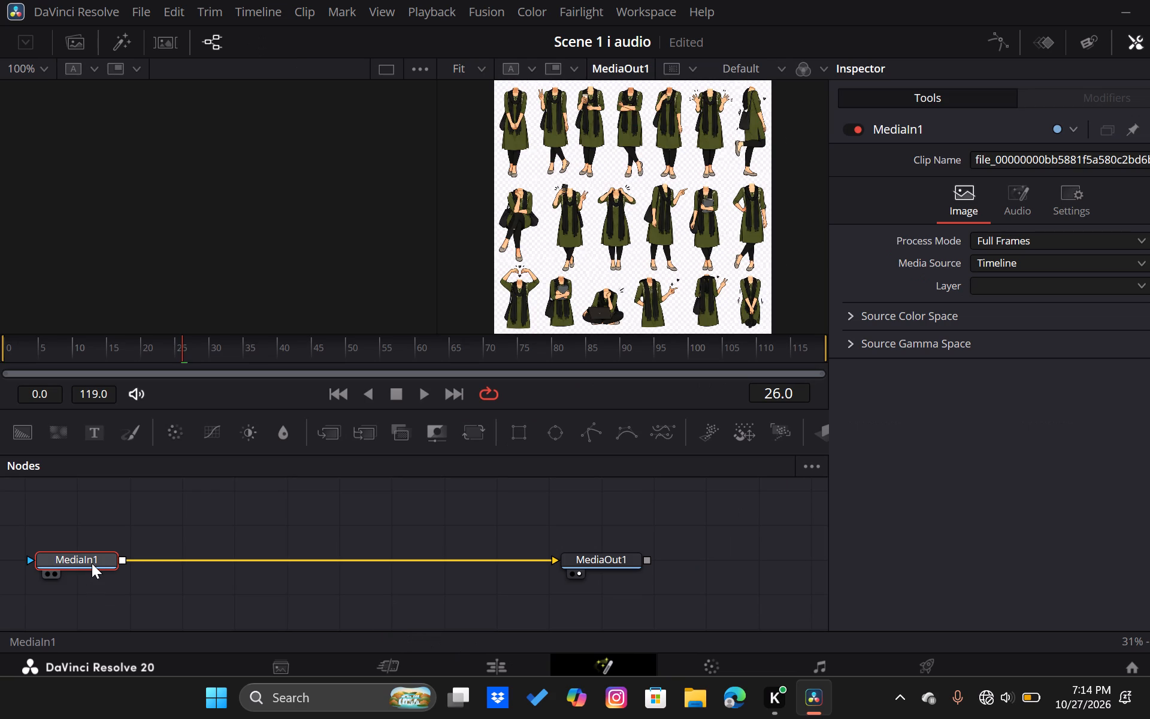
{"action": "key", "text": "ctrl+space"}
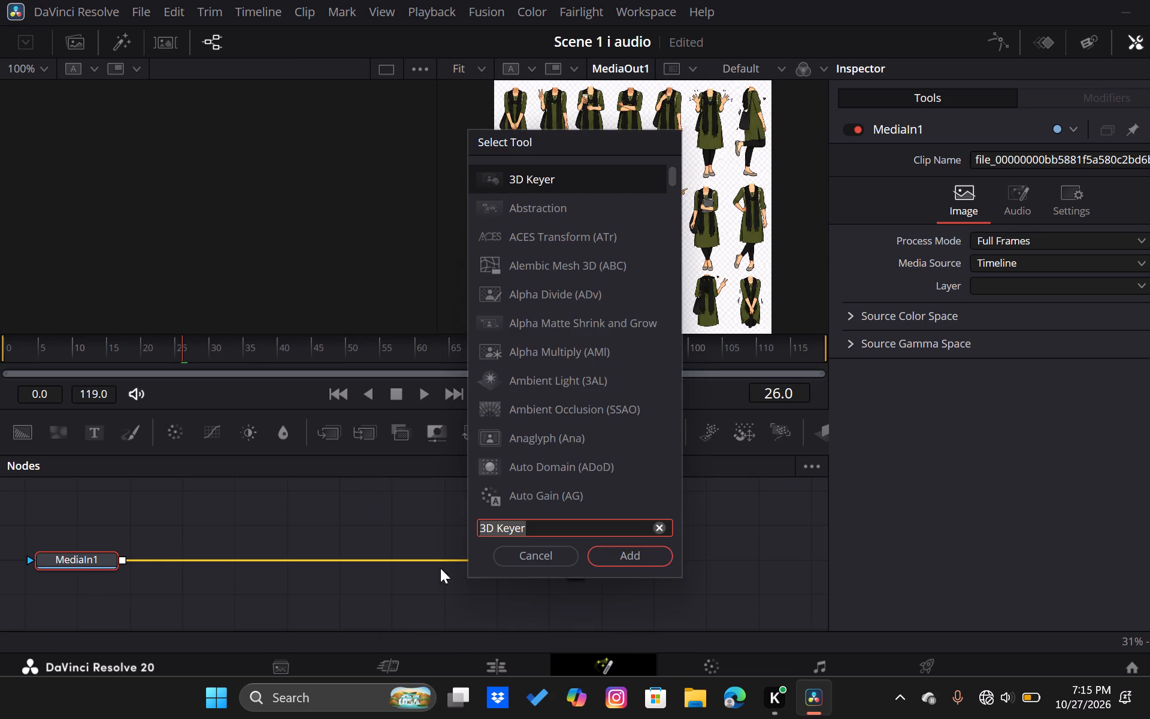
{"action": "left_click", "coordinate": [627, 555]}
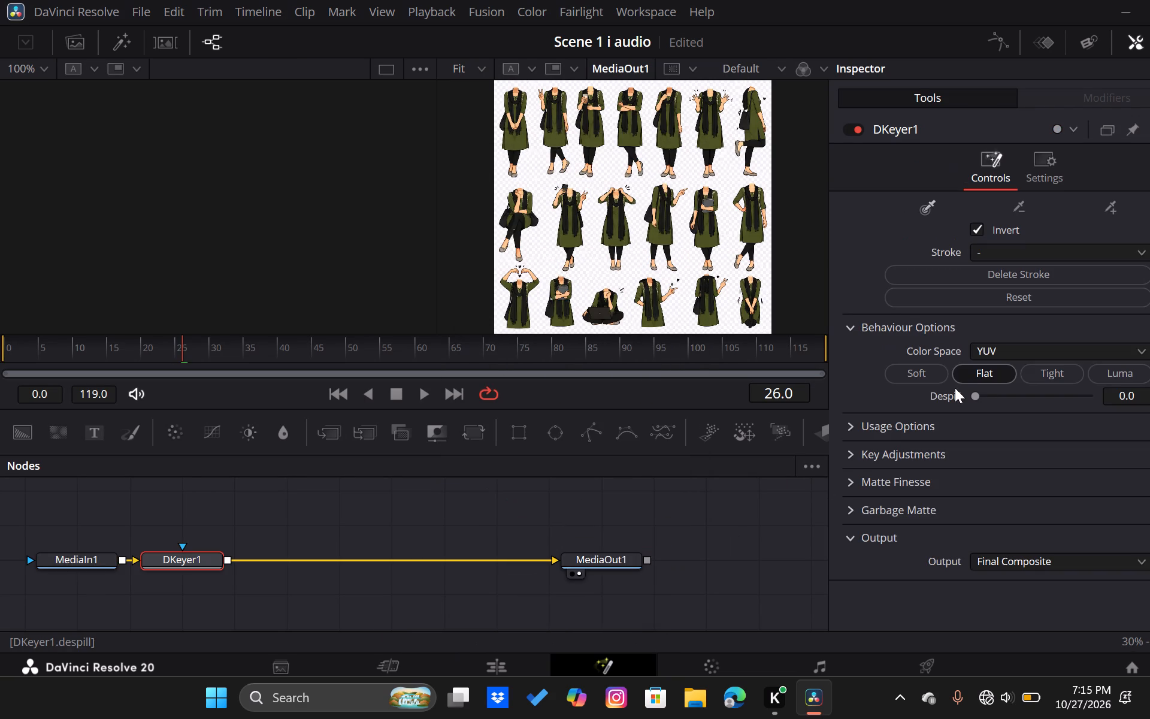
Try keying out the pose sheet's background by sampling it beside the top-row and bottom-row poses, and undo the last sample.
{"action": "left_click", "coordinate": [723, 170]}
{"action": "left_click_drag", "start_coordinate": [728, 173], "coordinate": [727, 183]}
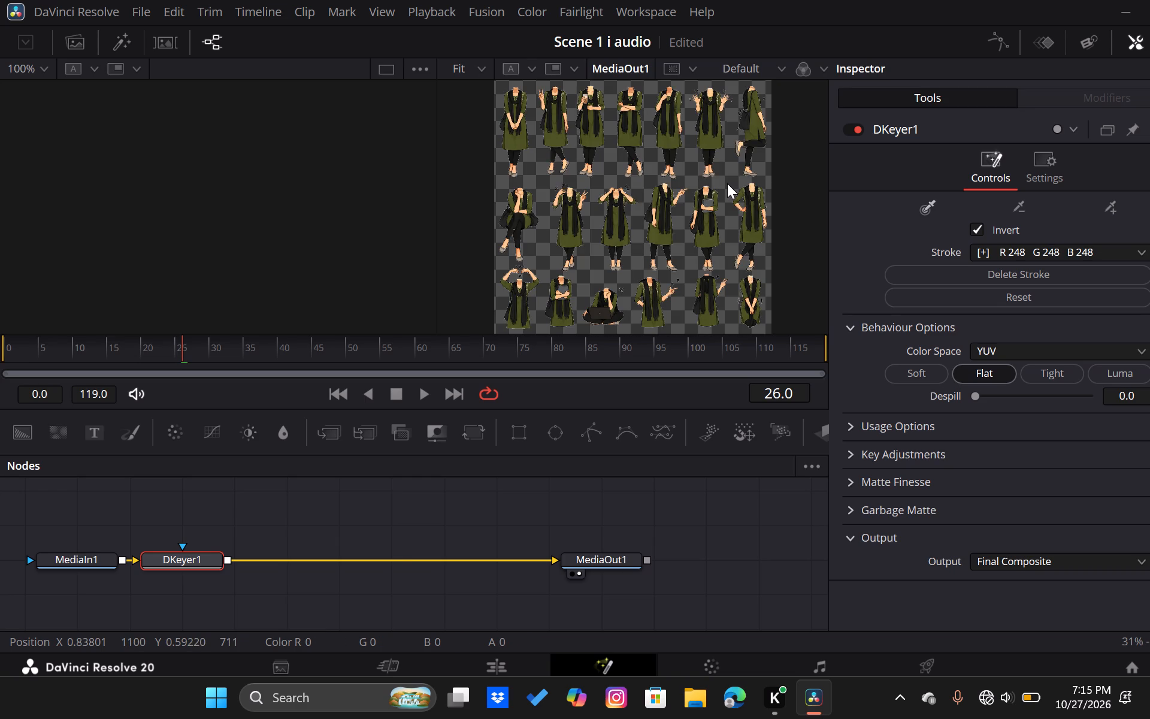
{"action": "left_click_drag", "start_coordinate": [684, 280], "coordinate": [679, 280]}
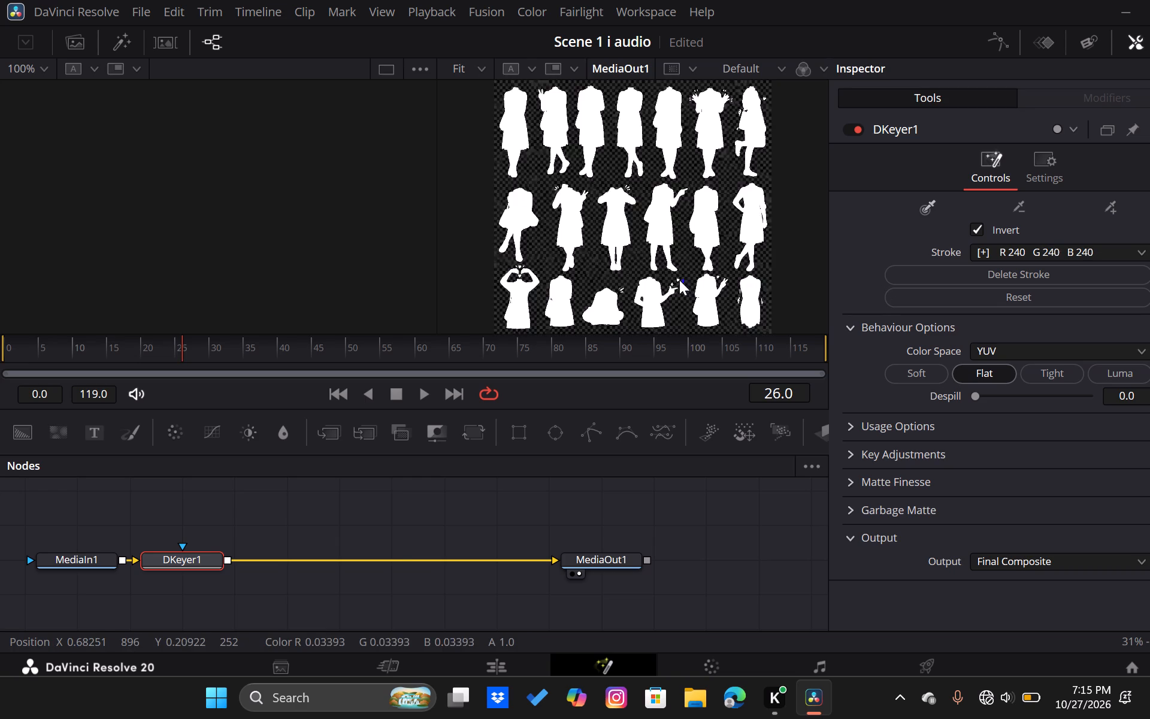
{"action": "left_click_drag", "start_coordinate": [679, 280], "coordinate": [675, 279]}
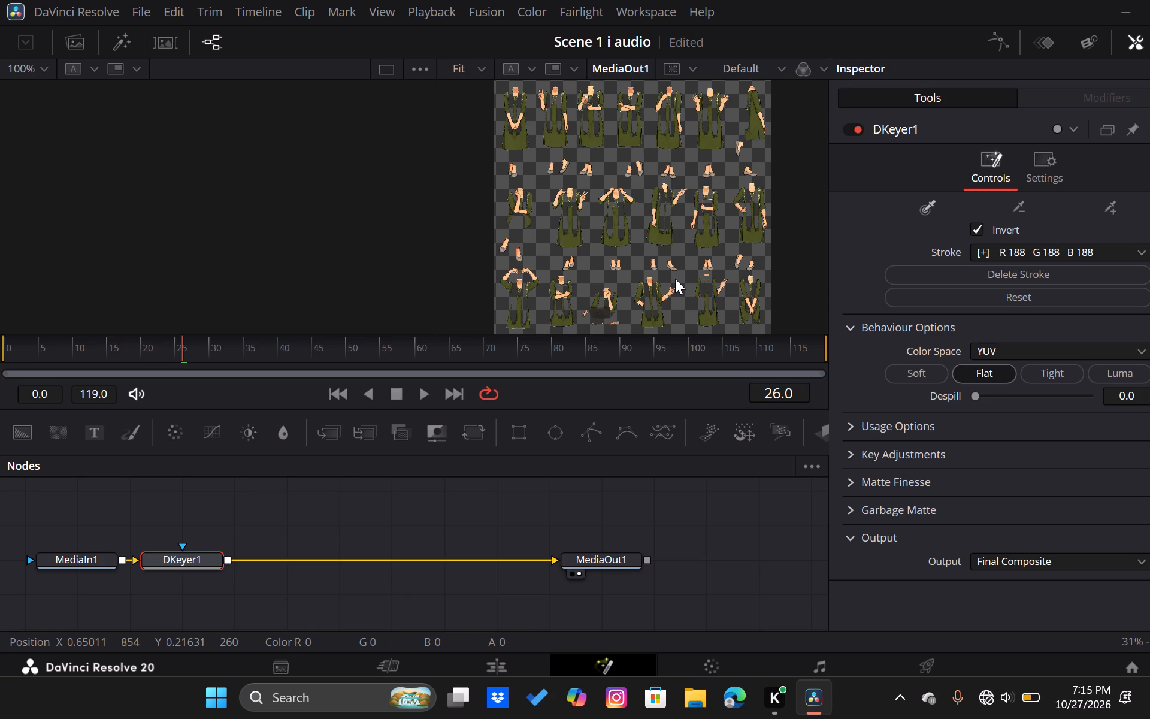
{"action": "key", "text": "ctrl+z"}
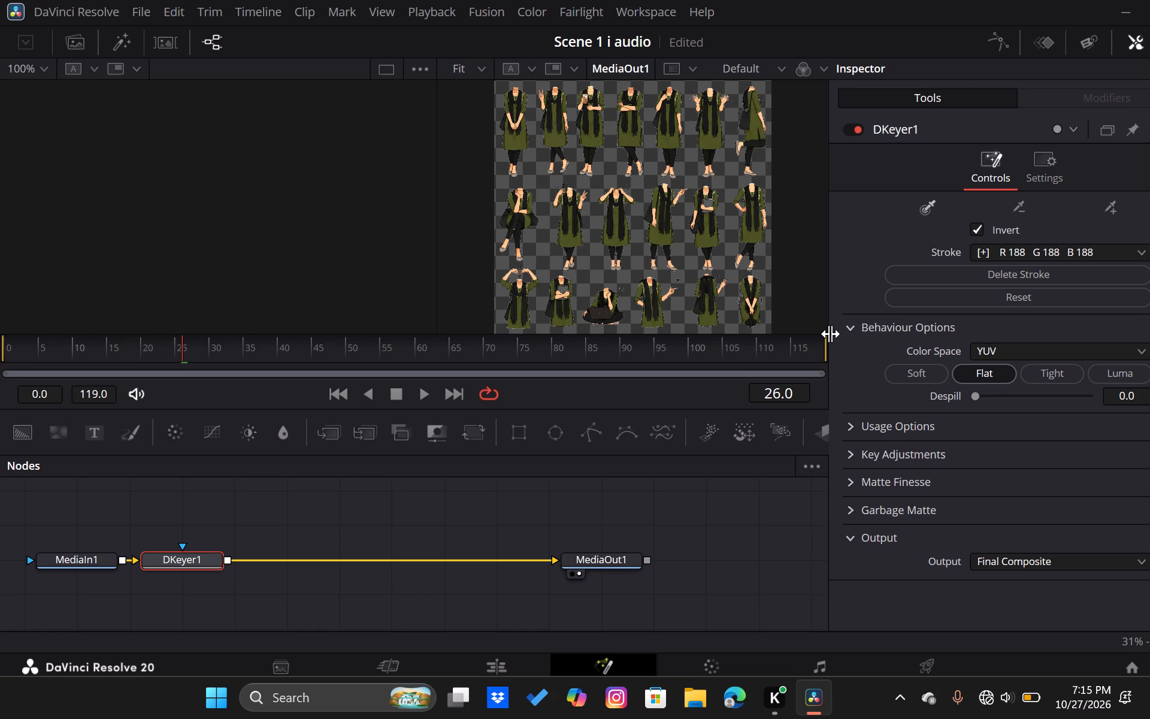
Key out the light background by sampling a vertical strip between the last two poses of the top row.
{"action": "left_click_drag", "start_coordinate": [727, 164], "coordinate": [727, 176]}
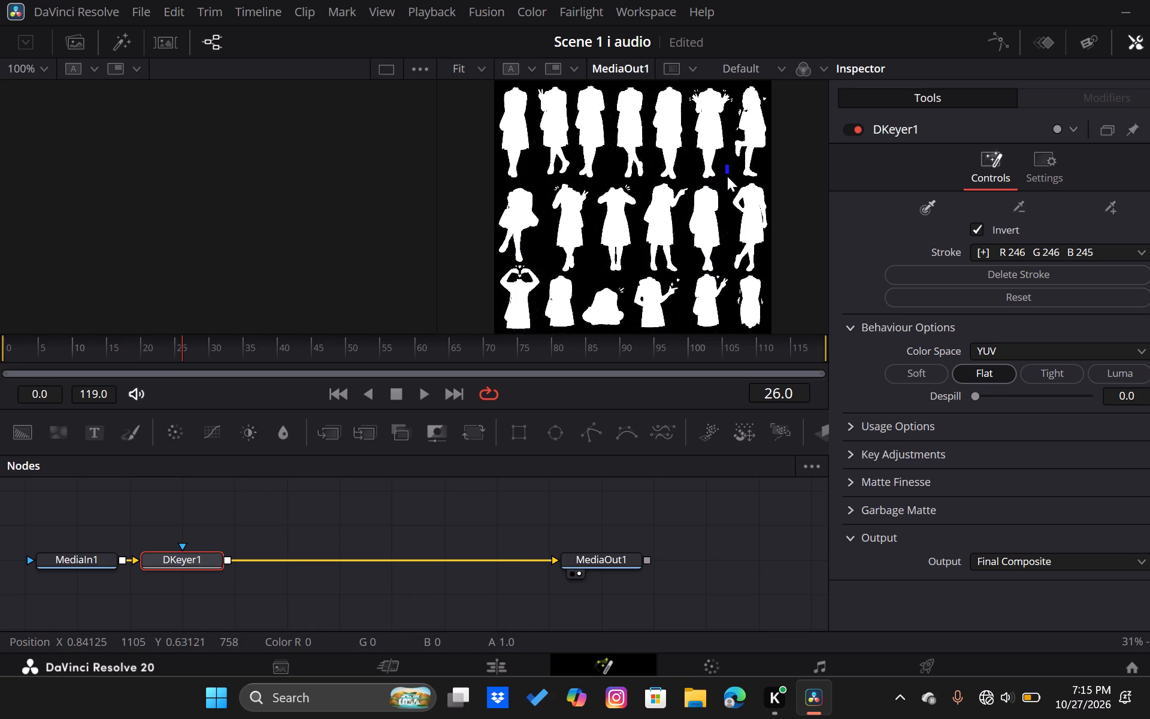
{"action": "left_click_drag", "start_coordinate": [727, 176], "coordinate": [727, 212]}
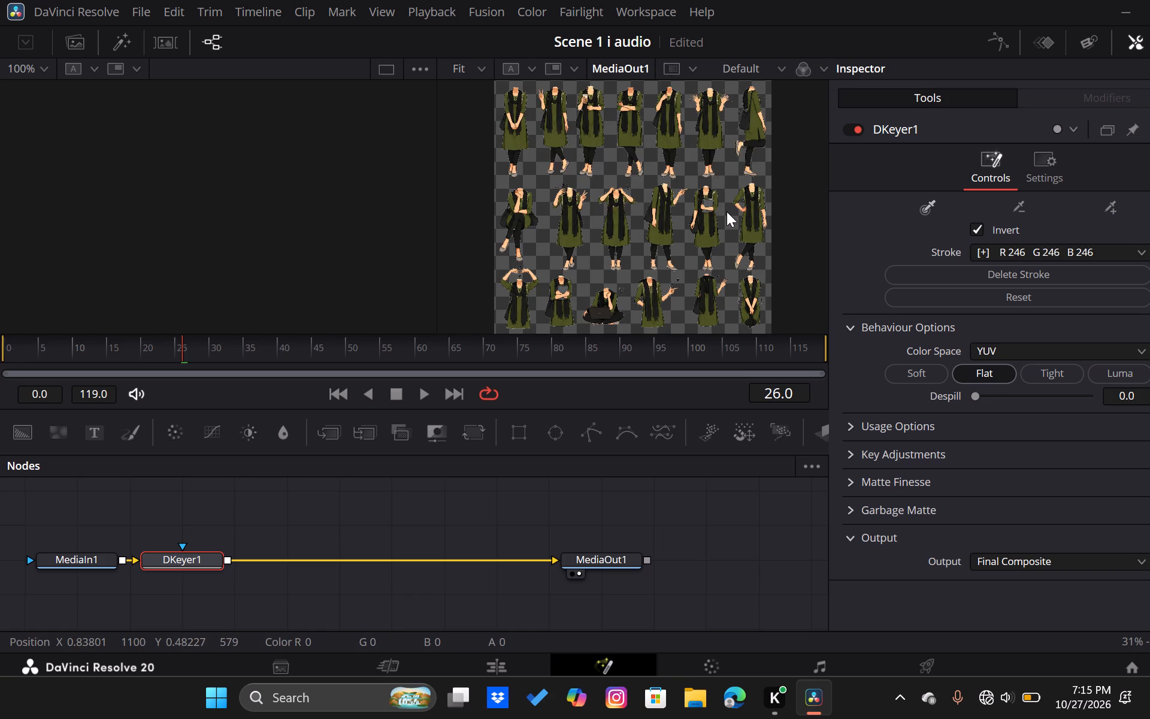
Set the 3D Keyer's Chroma Tilt to -0.006 in the key adjustments.
{"action": "left_click", "coordinate": [850, 452]}
{"action": "scroll", "coordinate": [850, 452], "scroll_direction": "down", "scroll_amount": 1}
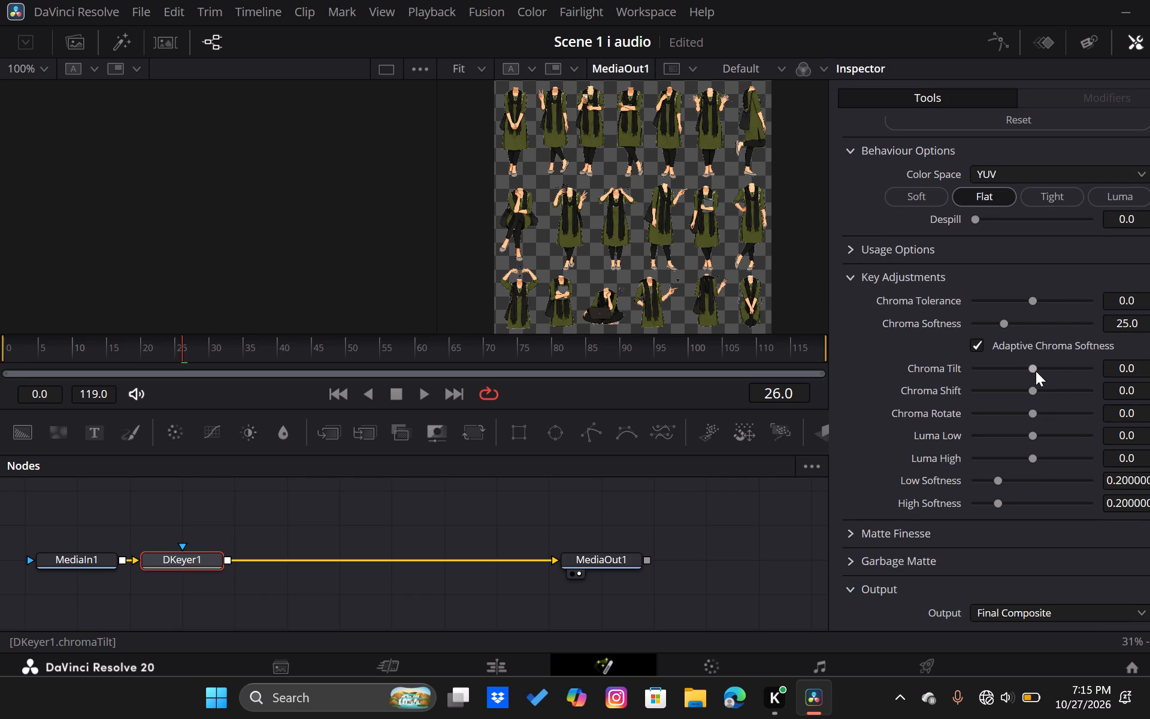
{"action": "left_click", "coordinate": [1033, 370]}
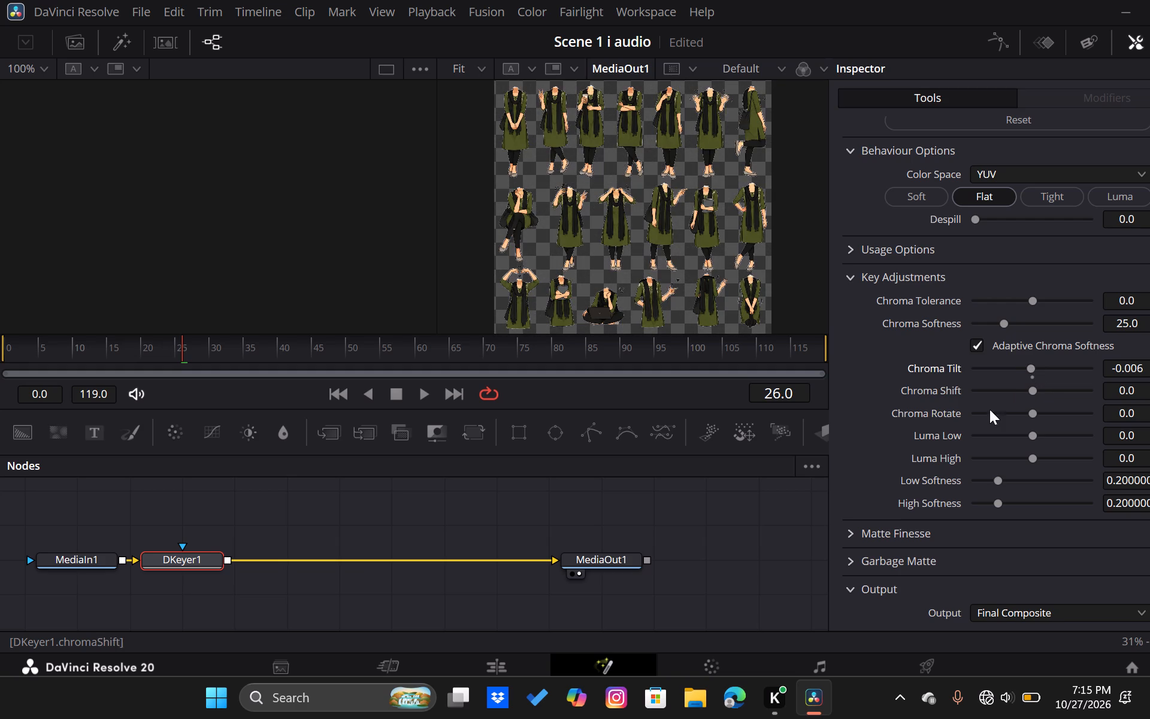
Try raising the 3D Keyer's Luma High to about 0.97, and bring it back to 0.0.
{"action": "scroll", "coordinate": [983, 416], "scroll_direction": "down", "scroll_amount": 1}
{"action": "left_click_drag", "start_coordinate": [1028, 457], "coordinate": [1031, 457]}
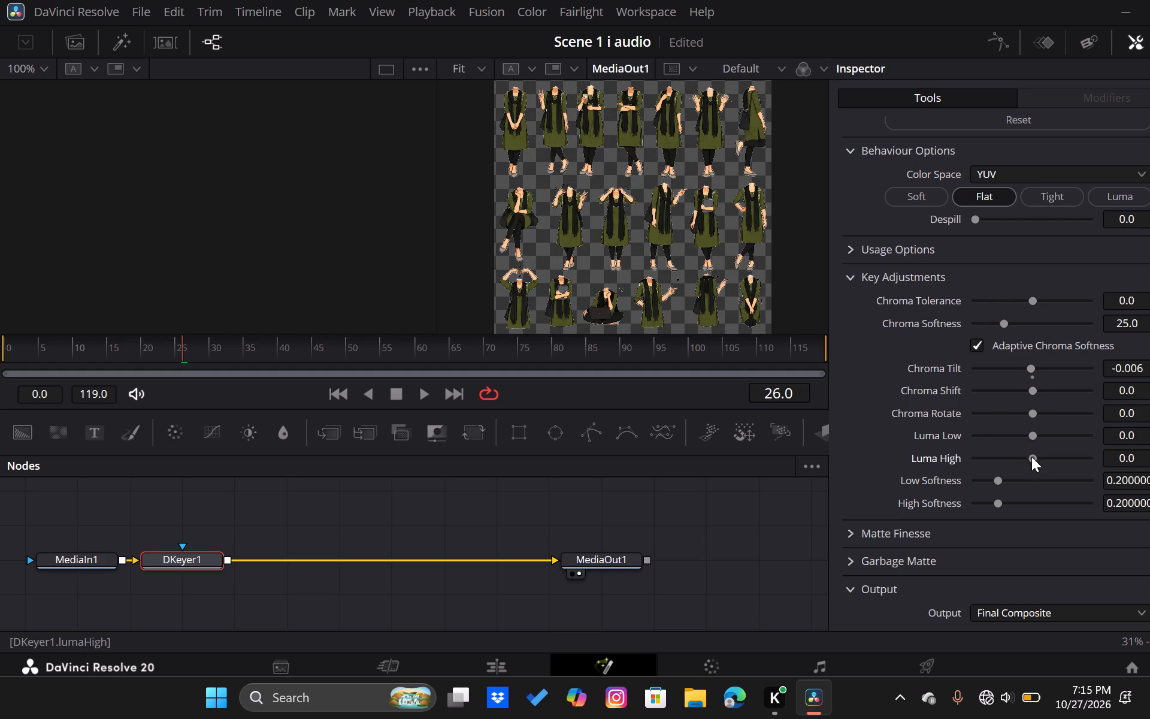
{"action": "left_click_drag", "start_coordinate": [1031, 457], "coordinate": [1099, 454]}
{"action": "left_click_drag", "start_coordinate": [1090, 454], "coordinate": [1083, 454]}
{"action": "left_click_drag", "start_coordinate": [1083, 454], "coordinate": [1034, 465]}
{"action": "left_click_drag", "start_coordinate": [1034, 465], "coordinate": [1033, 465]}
In the 3D Keyer's matte finesse settings, raise Clean White to 52.8 to fill in the poses.
{"action": "left_click", "coordinate": [867, 537]}
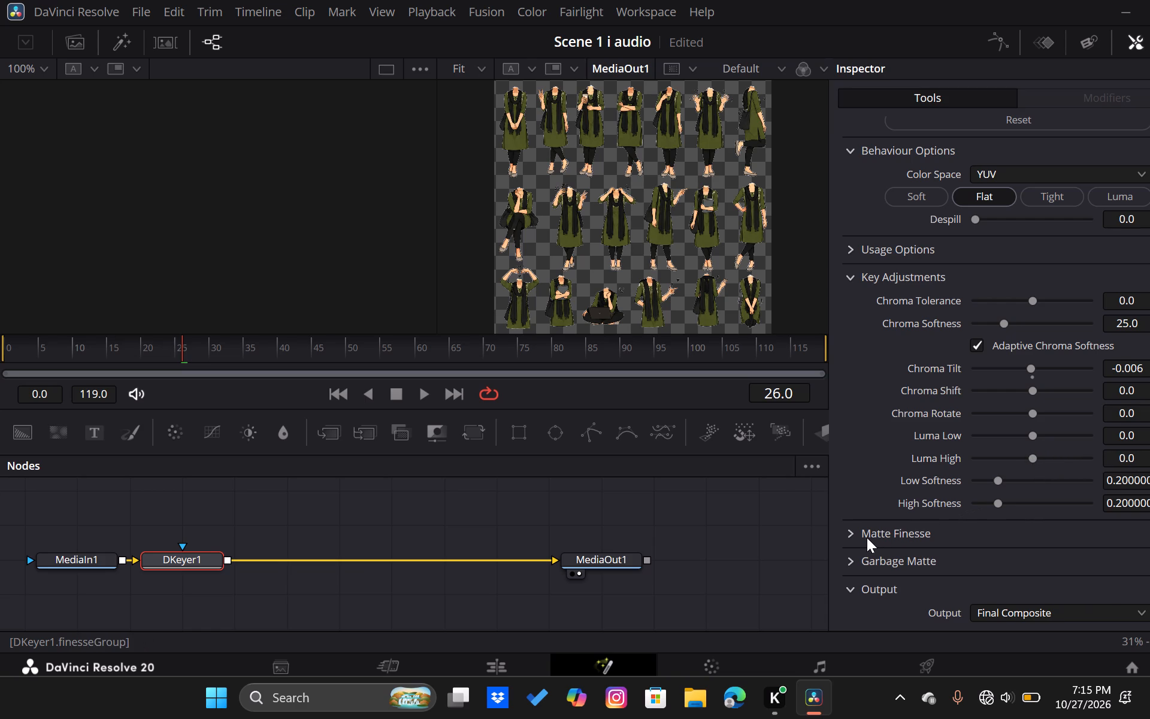
{"action": "scroll", "coordinate": [867, 537], "scroll_direction": "down", "scroll_amount": 2}
{"action": "left_click", "coordinate": [849, 533]}
{"action": "scroll", "coordinate": [849, 533], "scroll_direction": "down", "scroll_amount": 2}
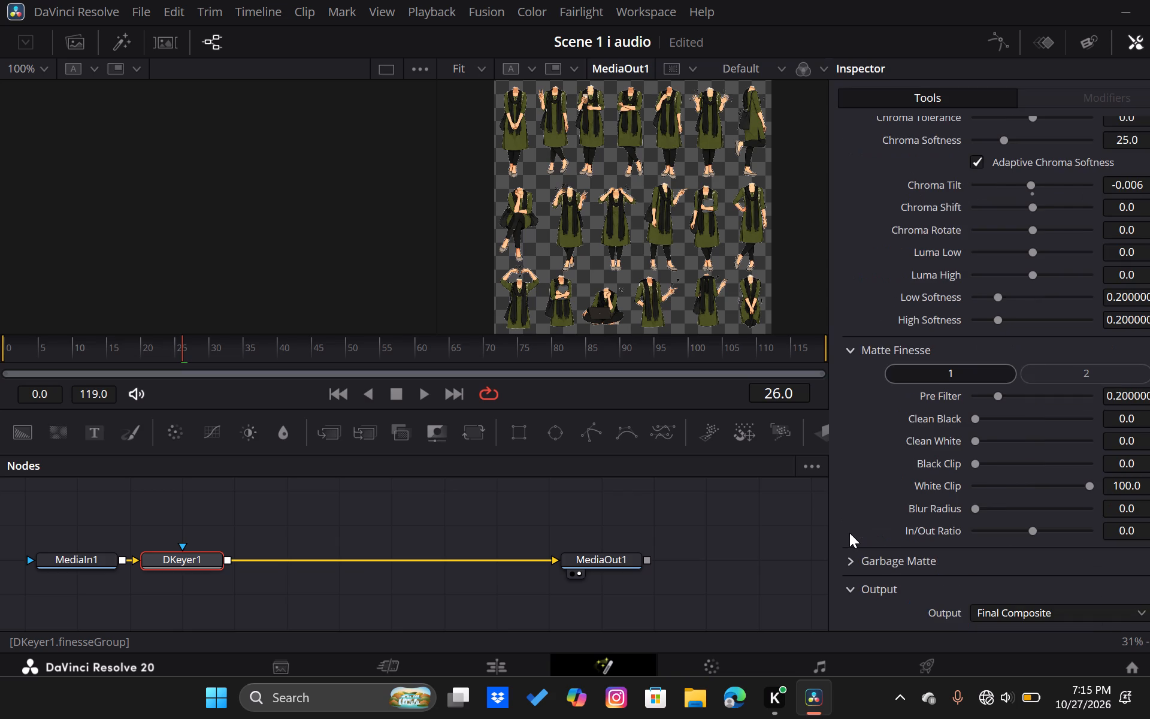
{"action": "left_click_drag", "start_coordinate": [975, 440], "coordinate": [1022, 440]}
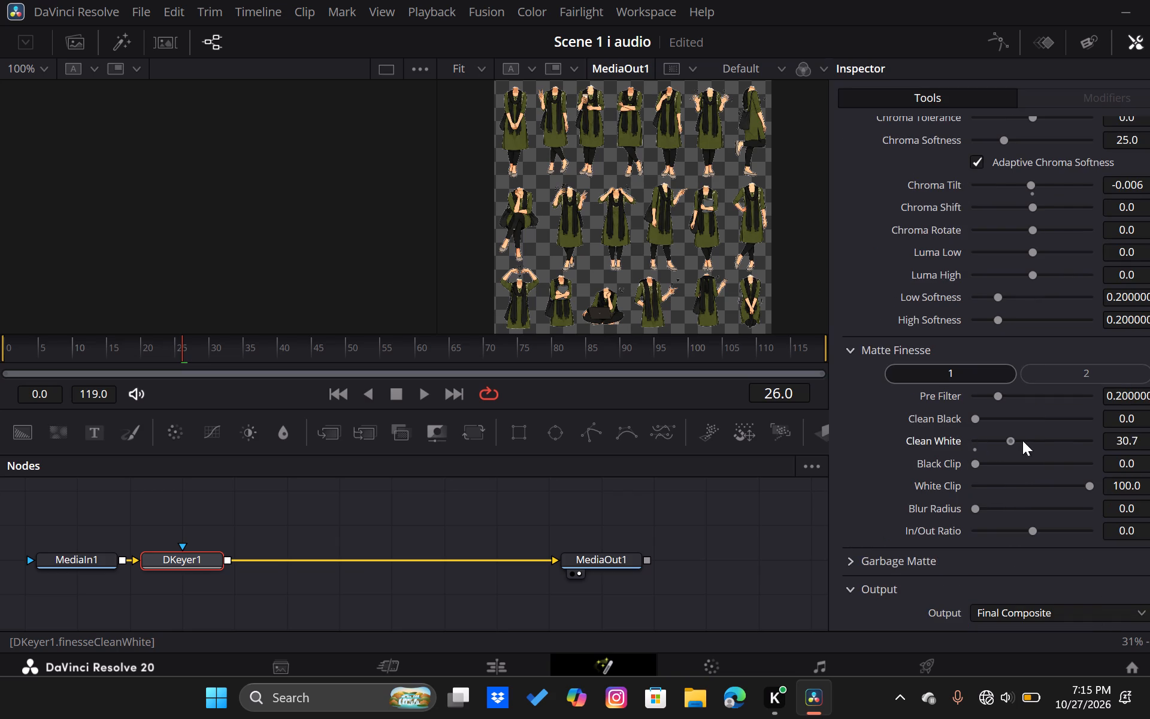
{"action": "left_click_drag", "start_coordinate": [1022, 440], "coordinate": [1034, 442]}
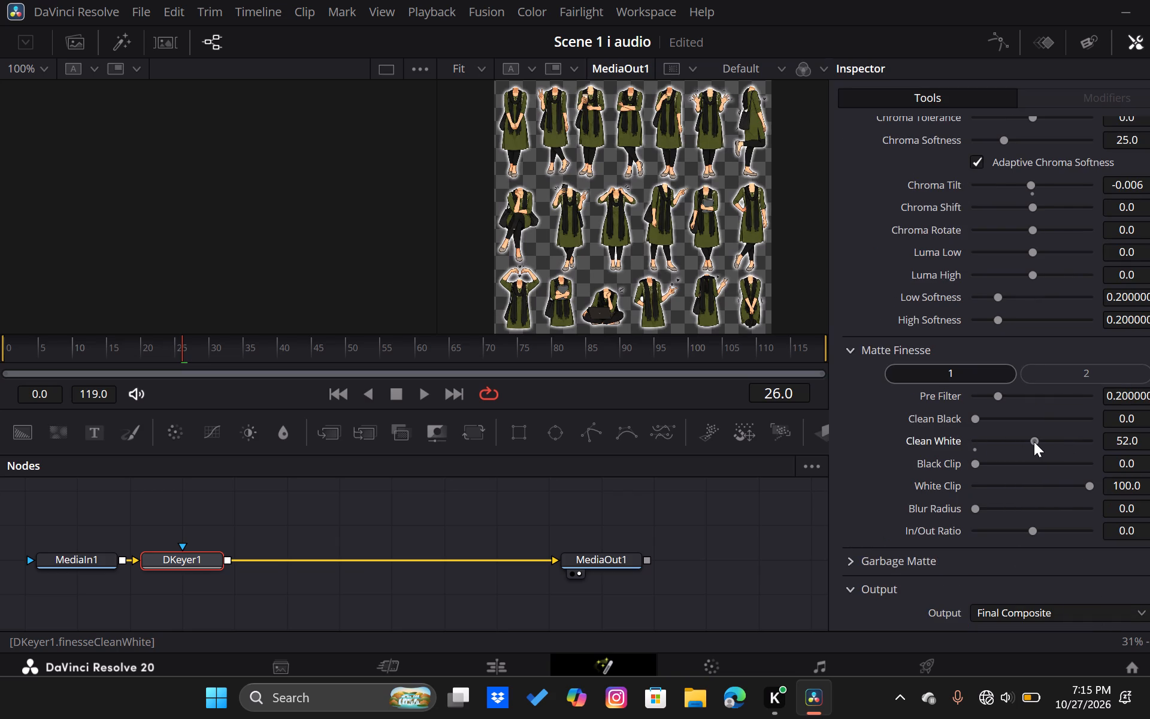
{"action": "left_click_drag", "start_coordinate": [1034, 442], "coordinate": [1022, 444]}
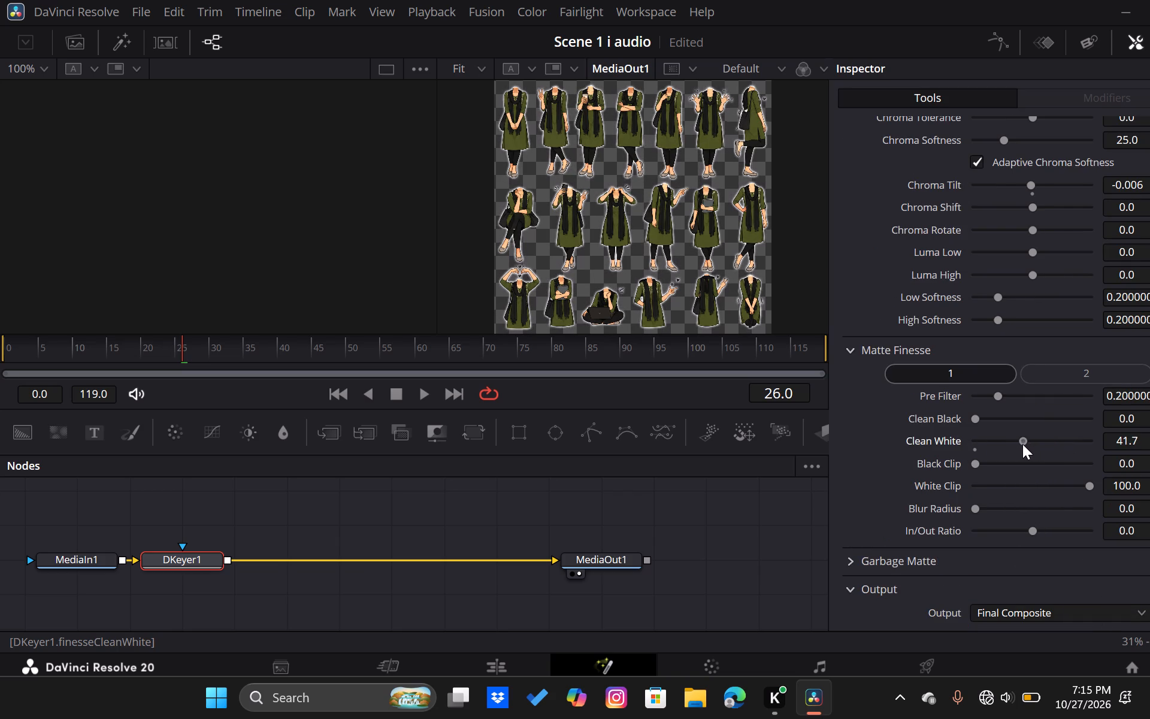
{"action": "left_click_drag", "start_coordinate": [1022, 444], "coordinate": [1035, 446]}
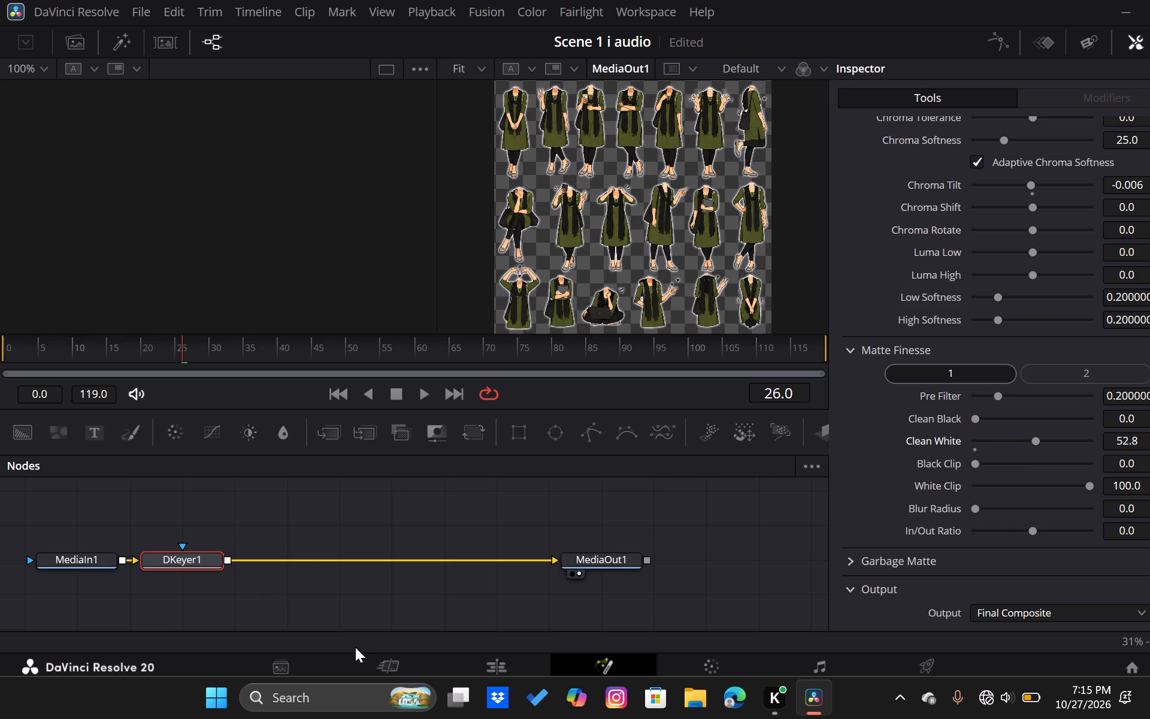
Back on the Edit page, shift the keyed V2 pose to the left part of the frame, at position X -1029.
{"action": "left_click", "coordinate": [485, 664]}
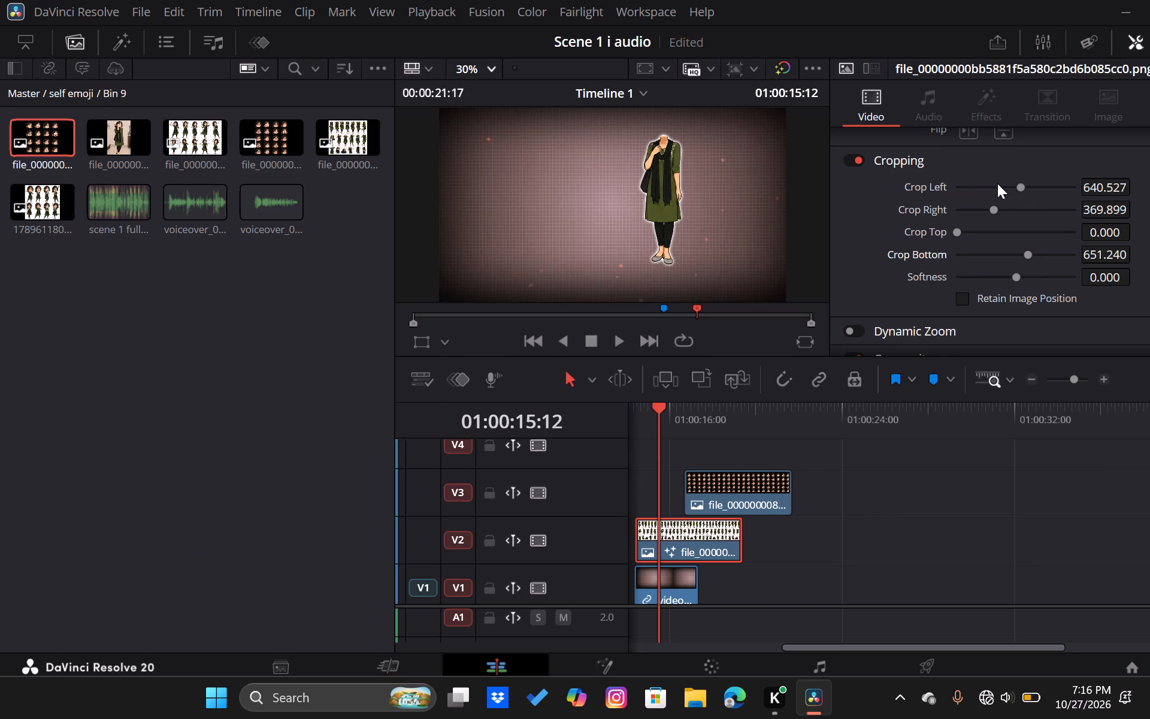
{"action": "scroll", "coordinate": [968, 185], "scroll_direction": "up", "scroll_amount": 1}
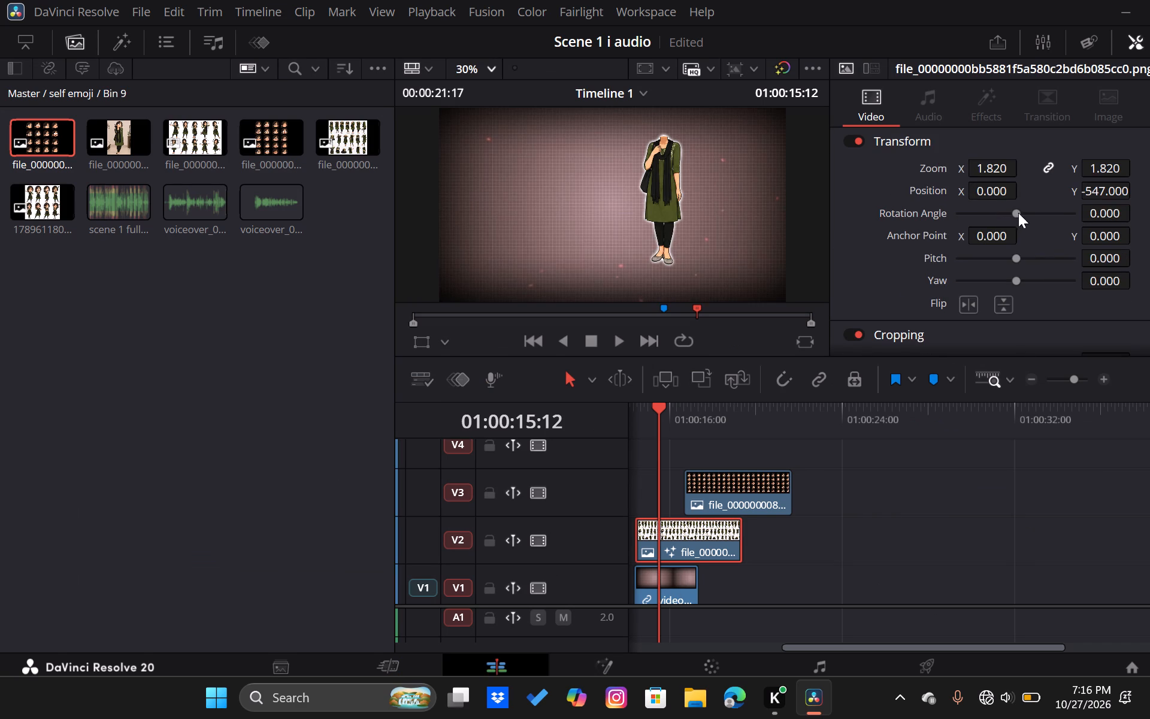
{"action": "left_click_drag", "start_coordinate": [997, 186], "coordinate": [1111, 185]}
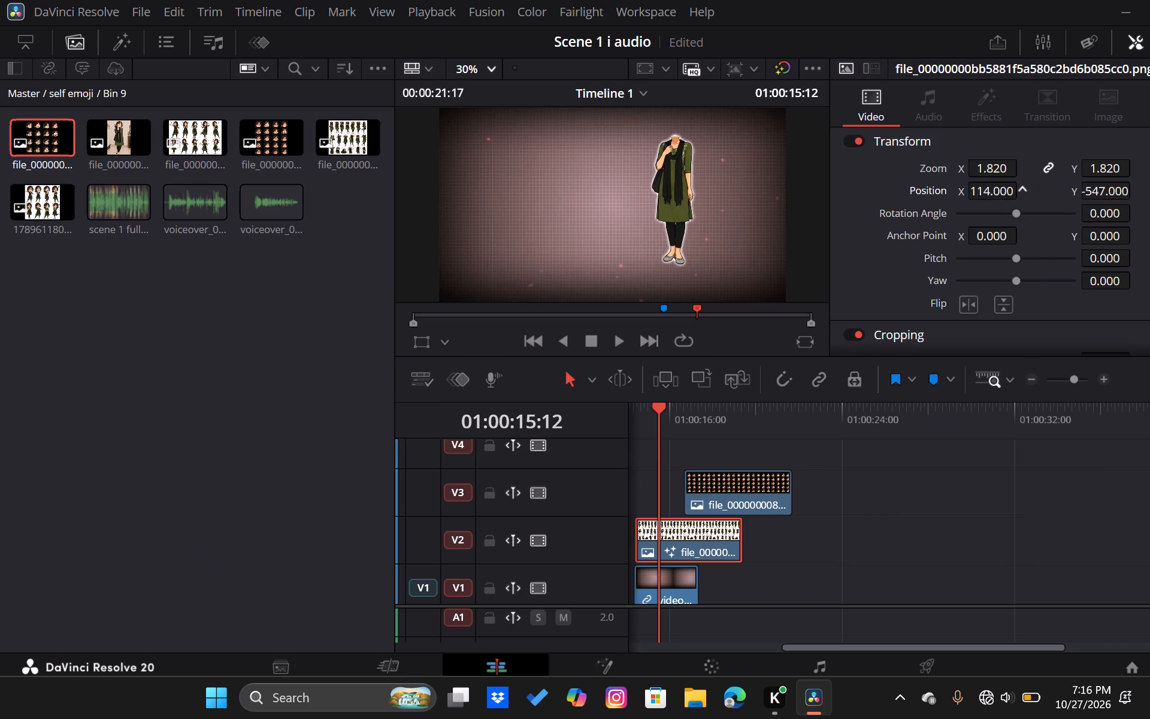
{"action": "left_click_drag", "start_coordinate": [1111, 185], "coordinate": [1127, 185]}
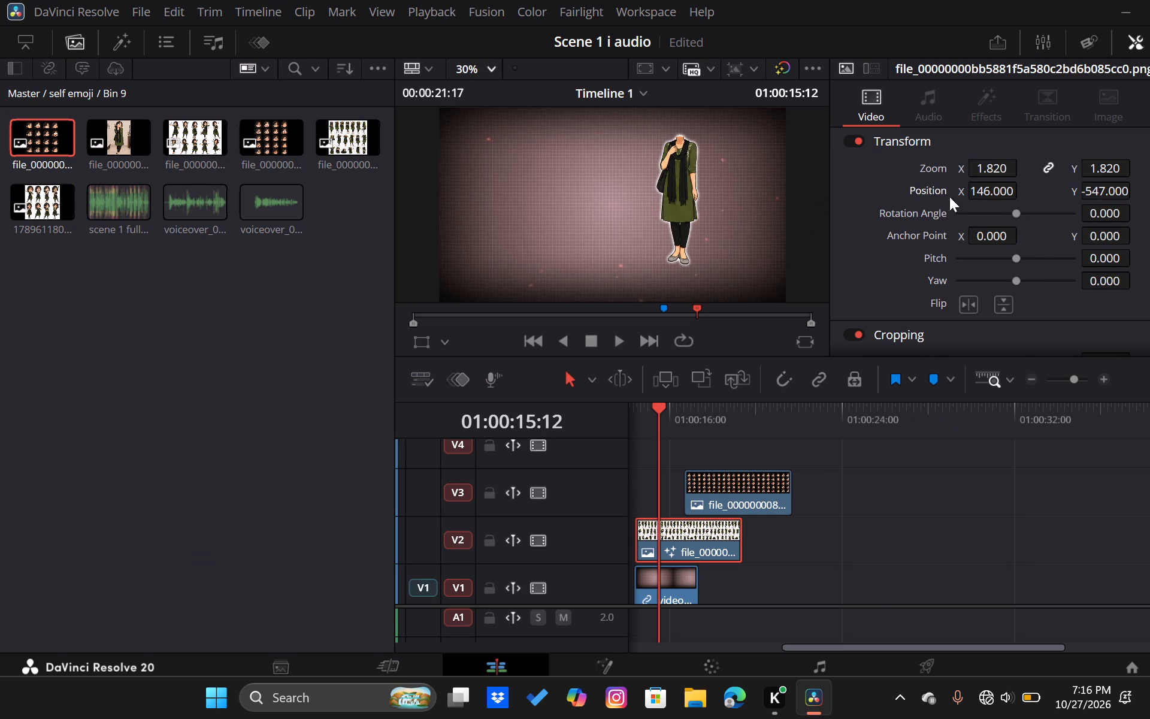
{"action": "left_click_drag", "start_coordinate": [989, 191], "coordinate": [586, 352]}
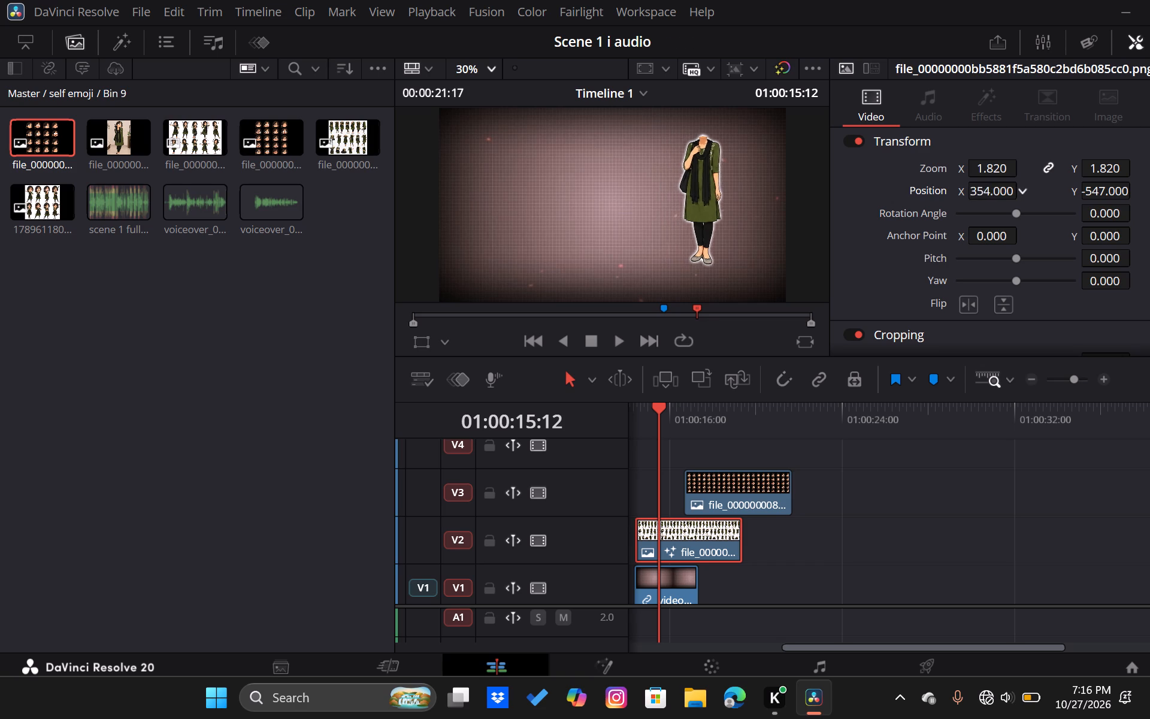
{"action": "left_click_drag", "start_coordinate": [586, 352], "coordinate": [553, 363]}
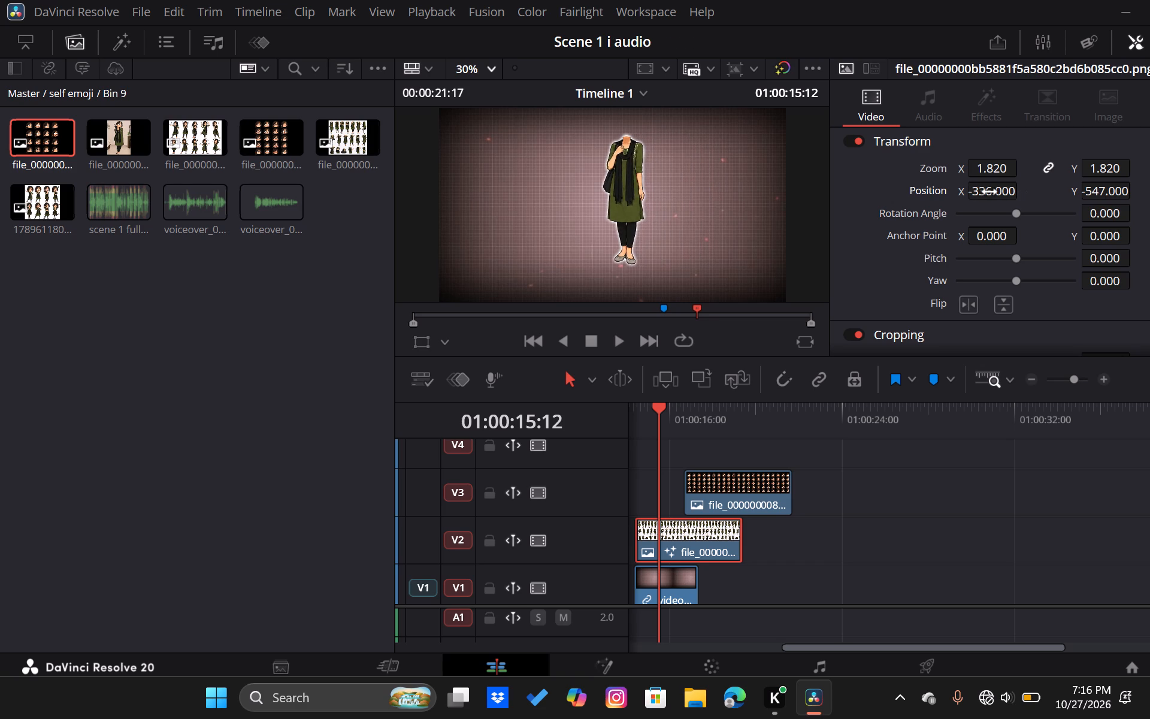
{"action": "left_click_drag", "start_coordinate": [1001, 193], "coordinate": [578, 295]}
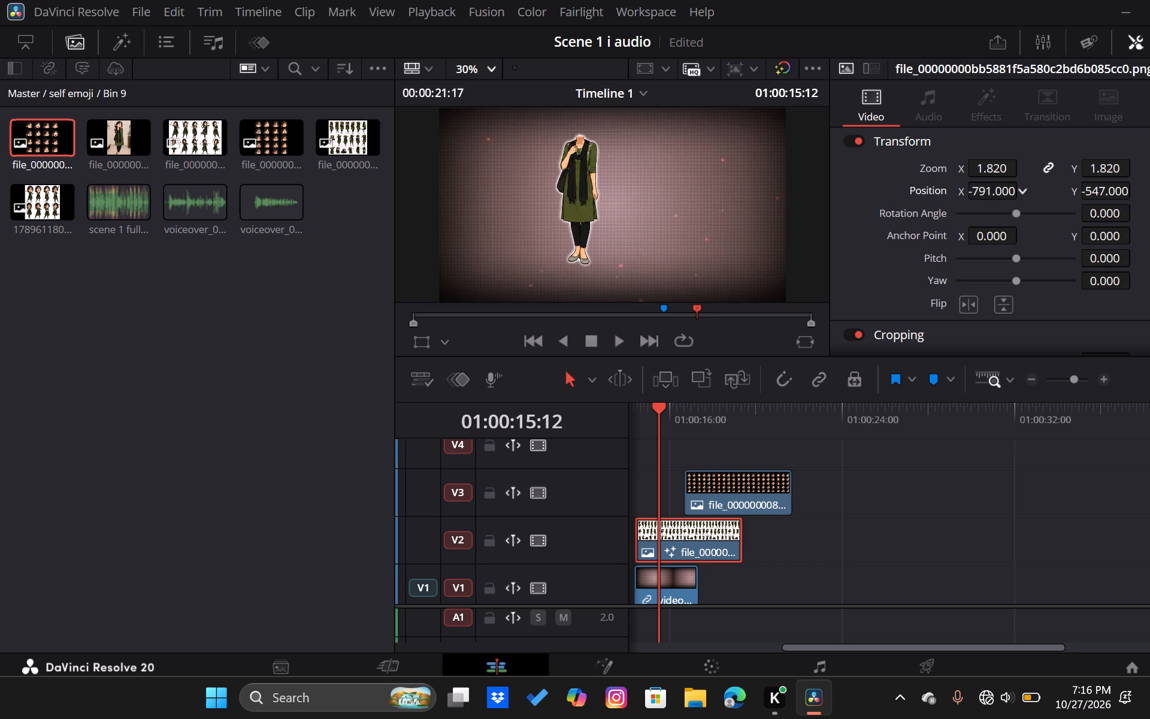
{"action": "left_click_drag", "start_coordinate": [578, 295], "coordinate": [565, 295]}
{"action": "left_click_drag", "start_coordinate": [1003, 190], "coordinate": [994, 192]}
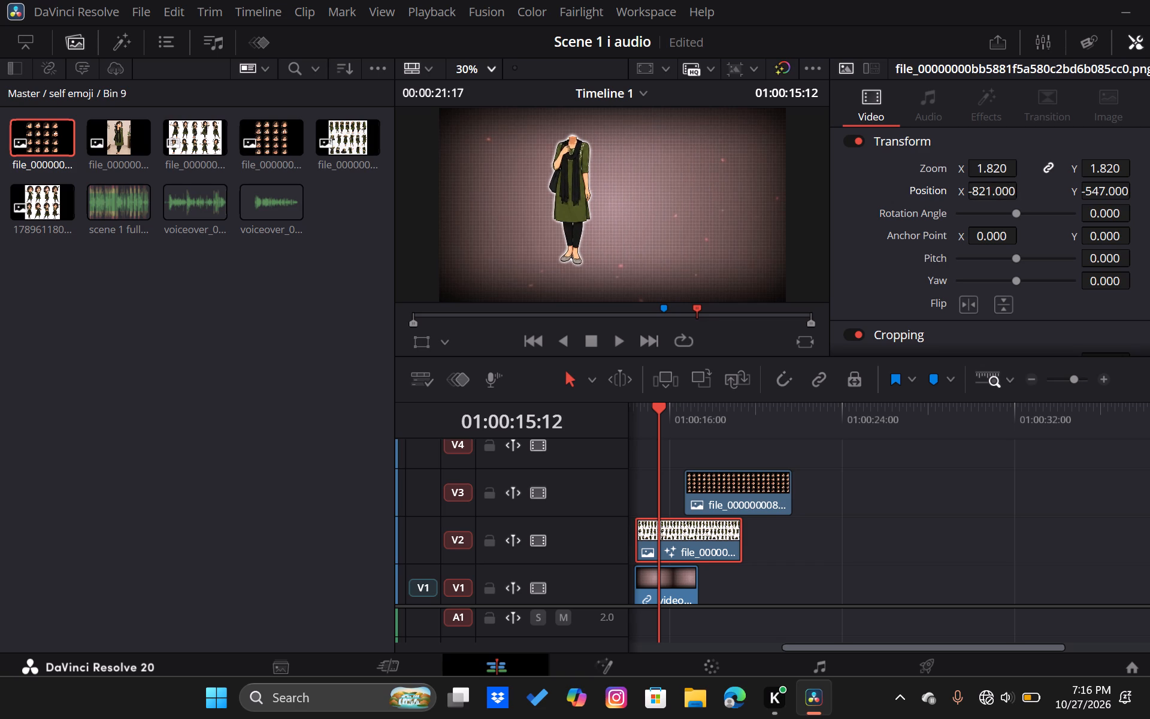
{"action": "left_click_drag", "start_coordinate": [994, 192], "coordinate": [816, 238]}
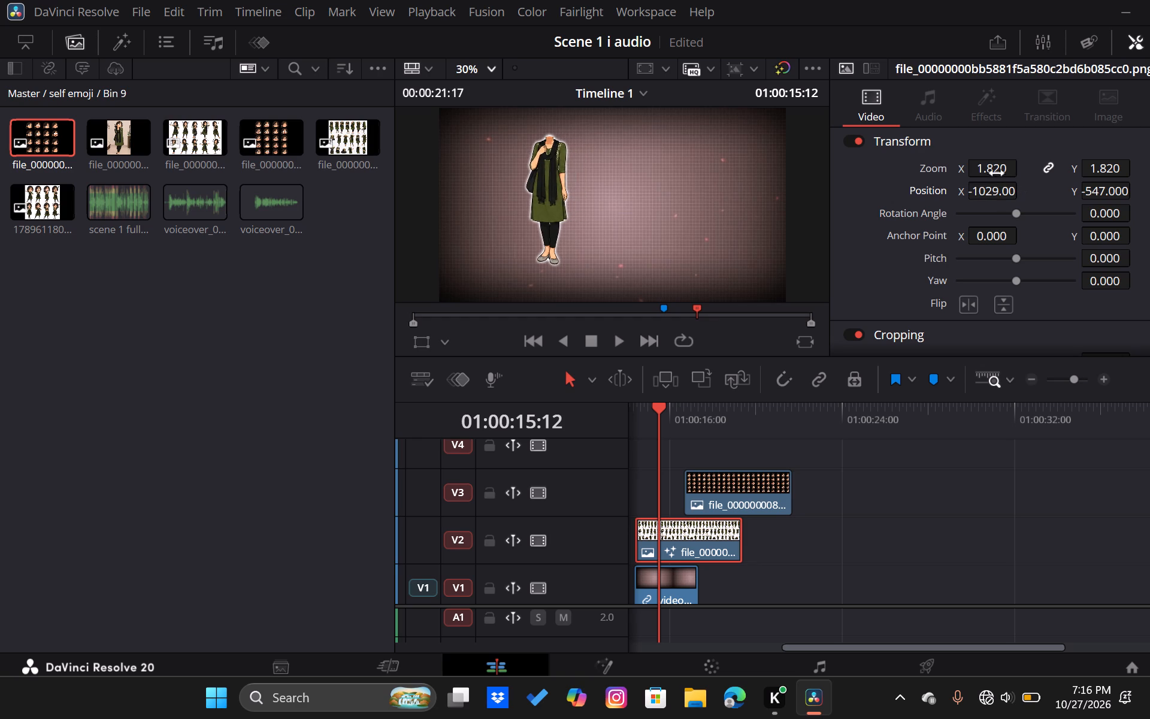
Enlarge the V2 pose to zoom 2.050 and place it at position X -1175, Y -746.
{"action": "left_click_drag", "start_coordinate": [991, 168], "coordinate": [1012, 171]}
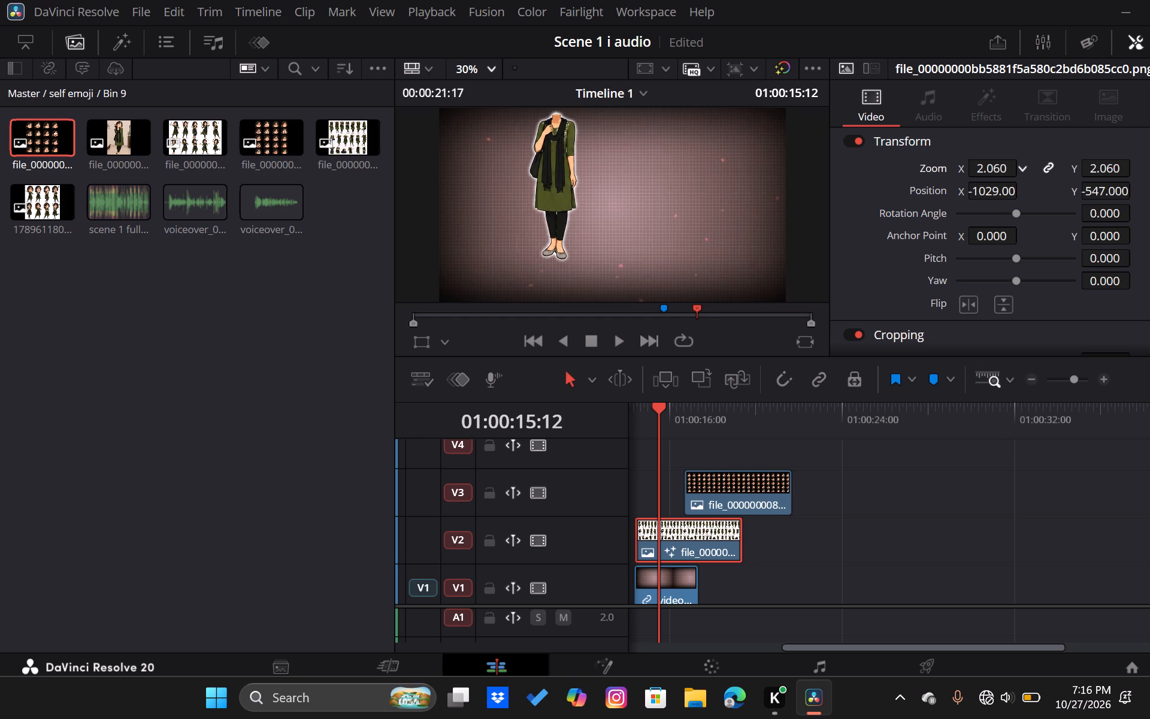
{"action": "left_click_drag", "start_coordinate": [1012, 171], "coordinate": [1012, 171]}
{"action": "left_click", "coordinate": [1106, 169]}
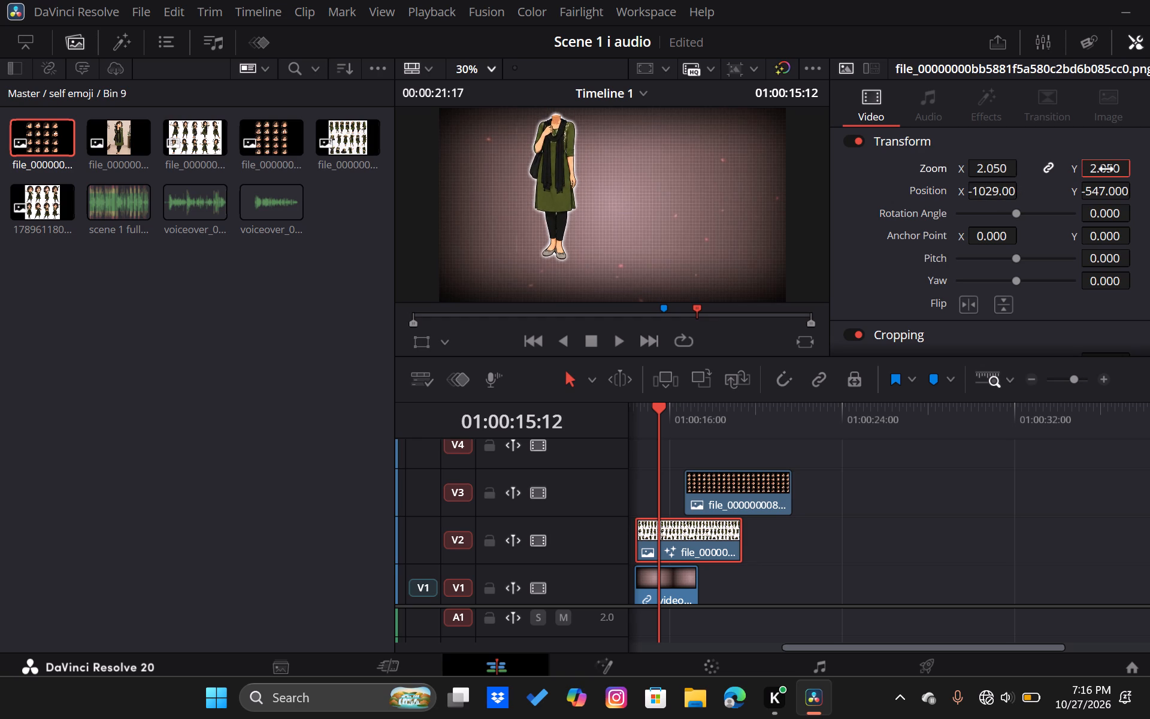
{"action": "left_click_drag", "start_coordinate": [1107, 198], "coordinate": [536, 368]}
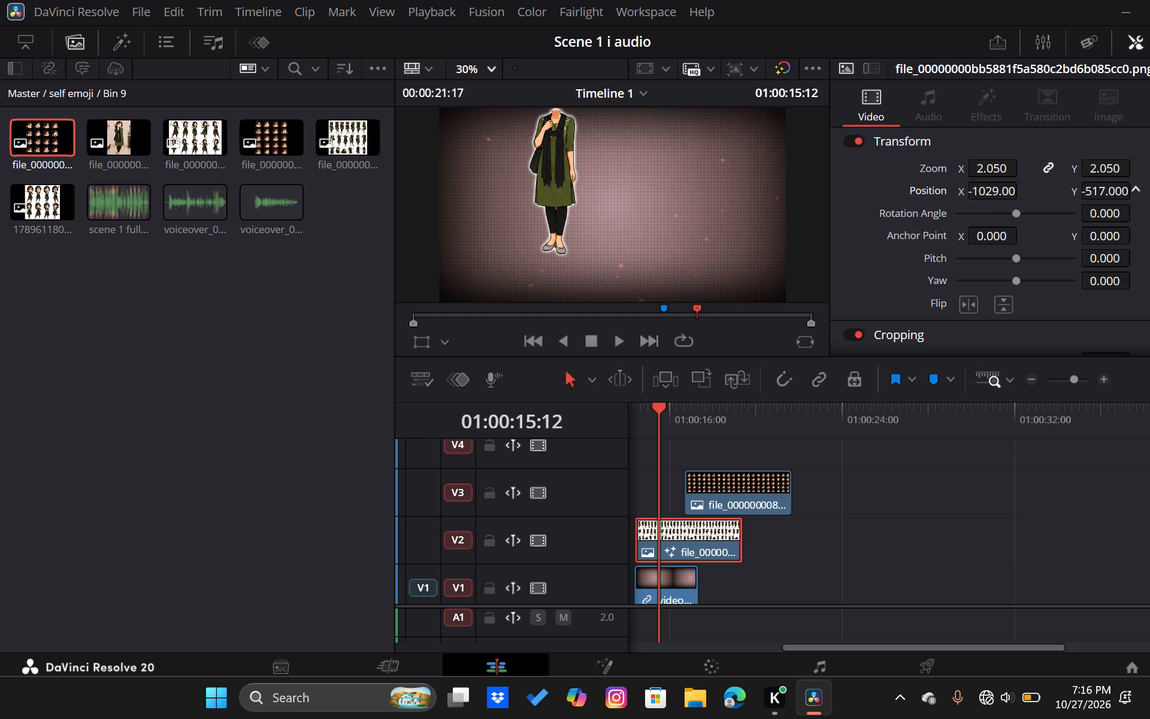
{"action": "left_click_drag", "start_coordinate": [536, 368], "coordinate": [390, 405]}
{"action": "left_click_drag", "start_coordinate": [990, 190], "coordinate": [939, 208]}
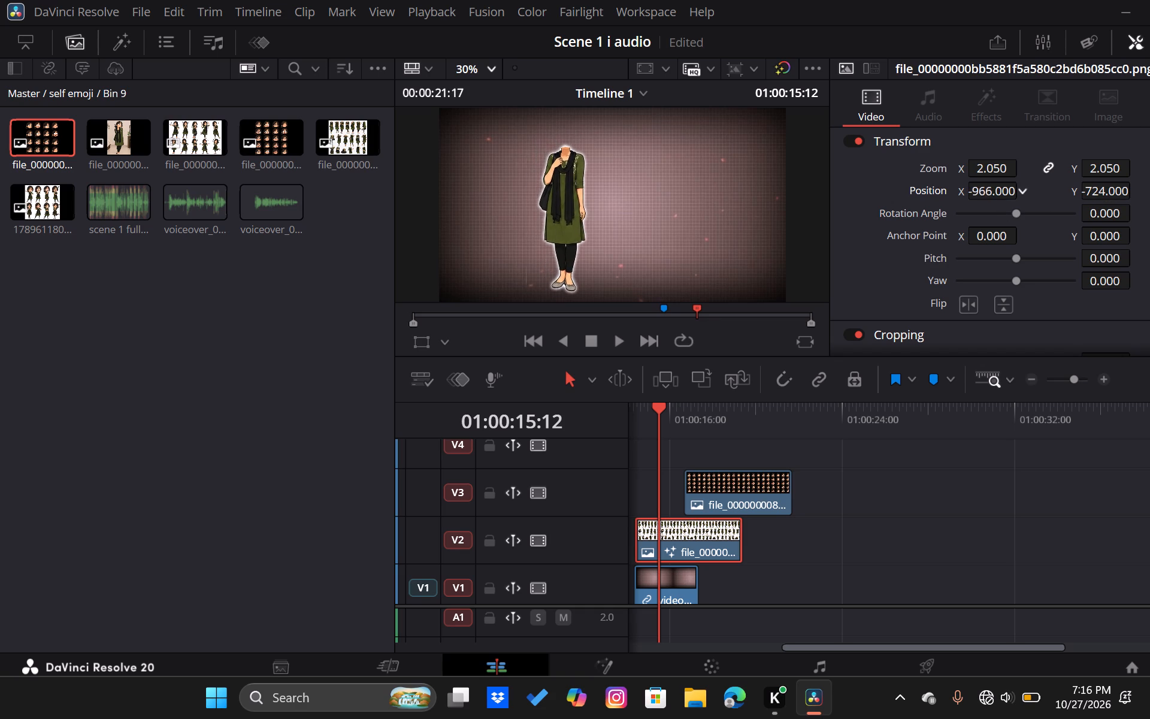
{"action": "left_click_drag", "start_coordinate": [939, 208], "coordinate": [859, 220]}
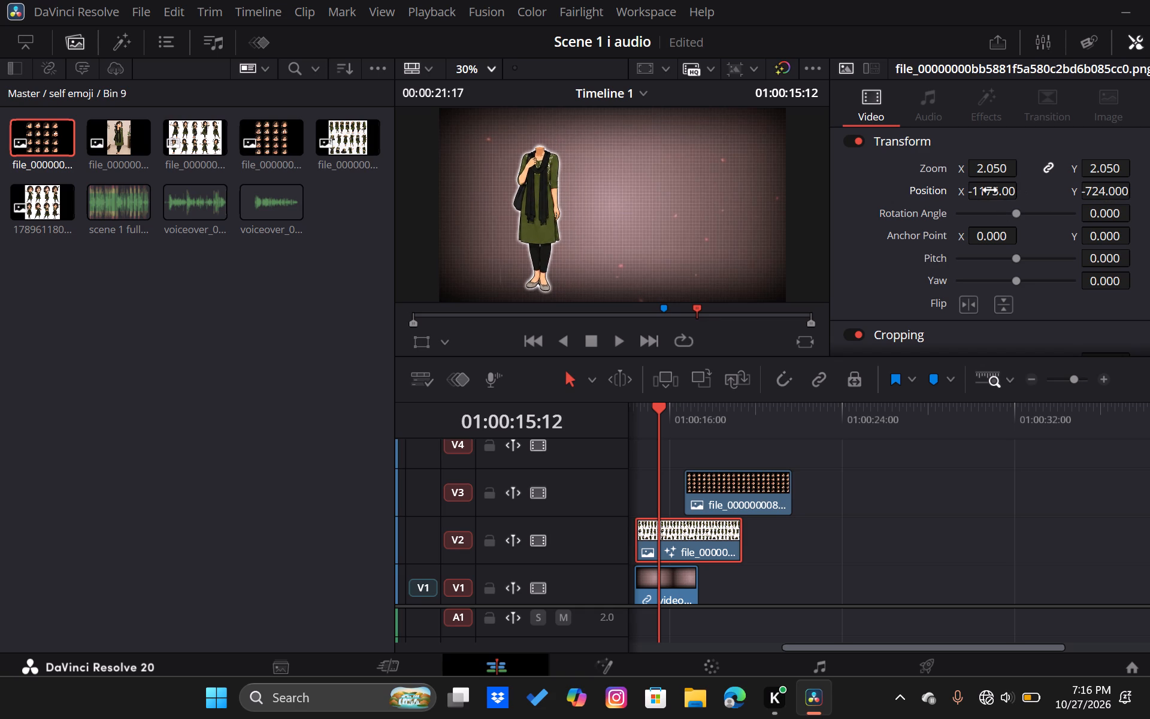
{"action": "left_click_drag", "start_coordinate": [1106, 192], "coordinate": [1094, 194]}
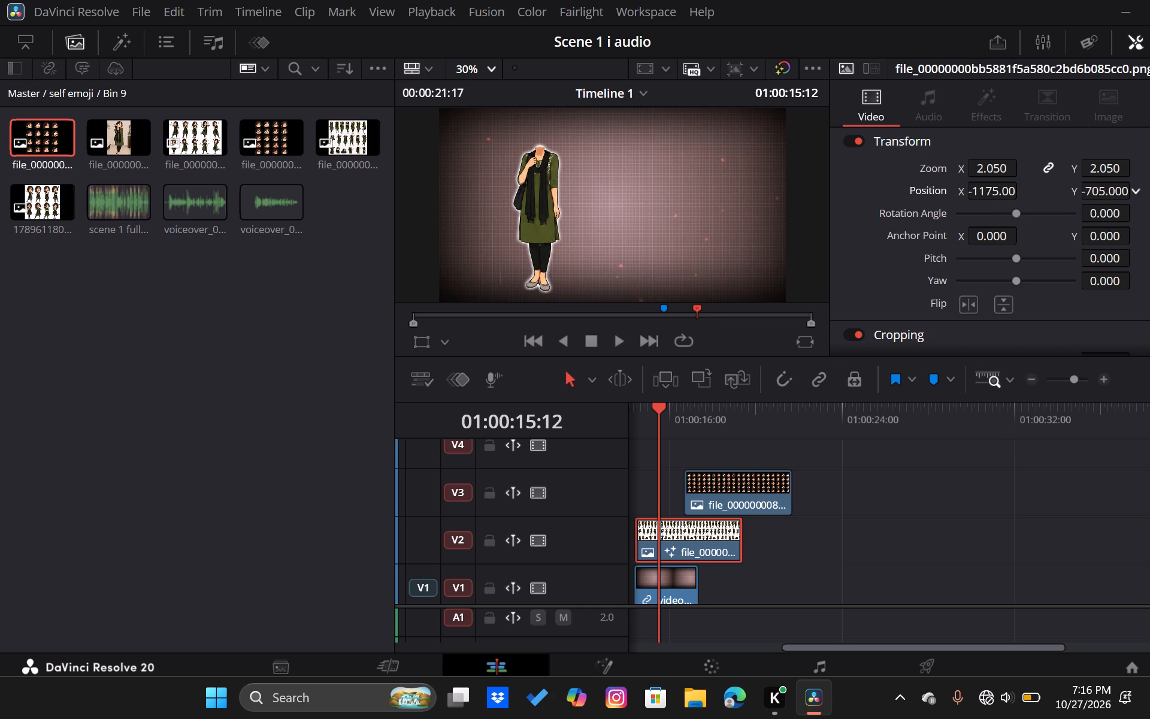
{"action": "left_click_drag", "start_coordinate": [1094, 194], "coordinate": [1085, 197]}
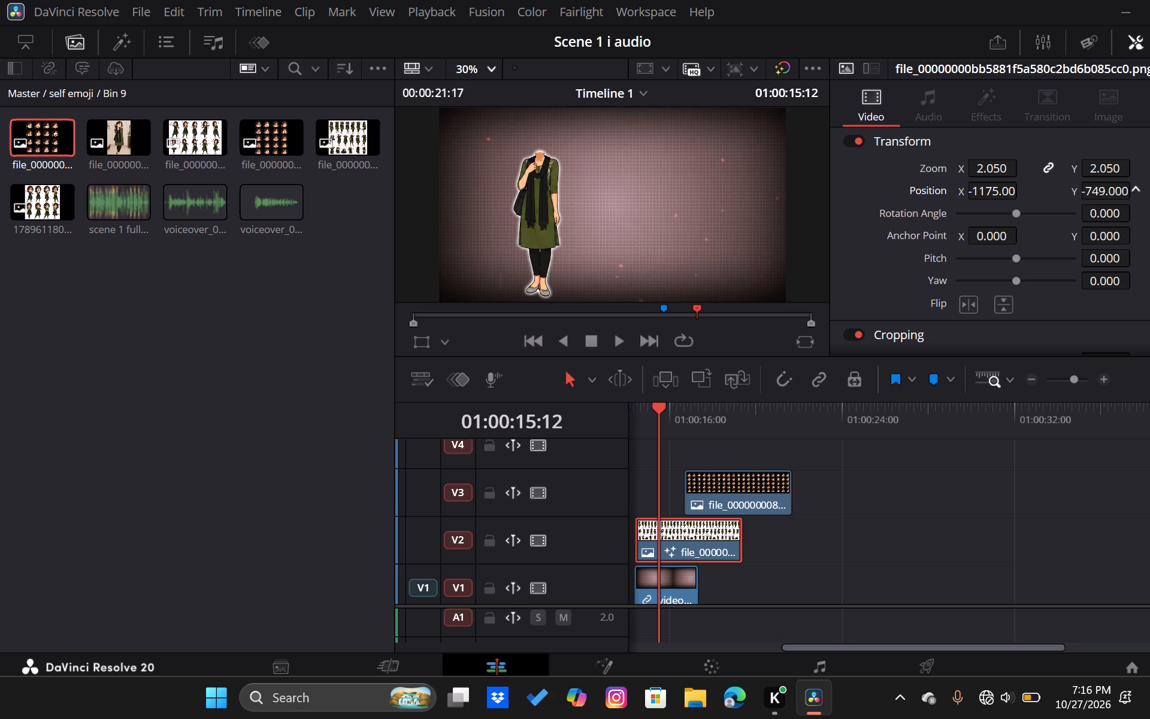
{"action": "left_click_drag", "start_coordinate": [1085, 197], "coordinate": [1087, 197]}
{"action": "left_click", "coordinate": [994, 170]}
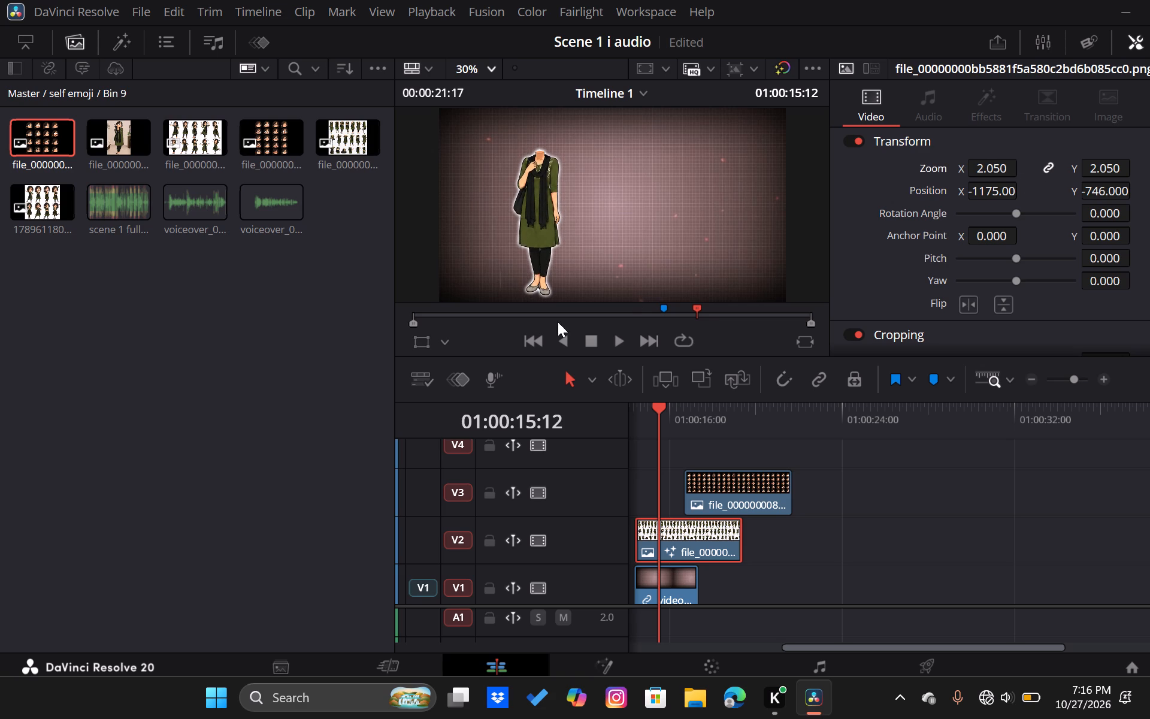
Move the V3 facial expression sheet earlier so it sits above the V2 pose sheet, starting almost level with it.
{"action": "left_click", "coordinate": [714, 484]}
{"action": "left_click_drag", "start_coordinate": [714, 484], "coordinate": [667, 488]}
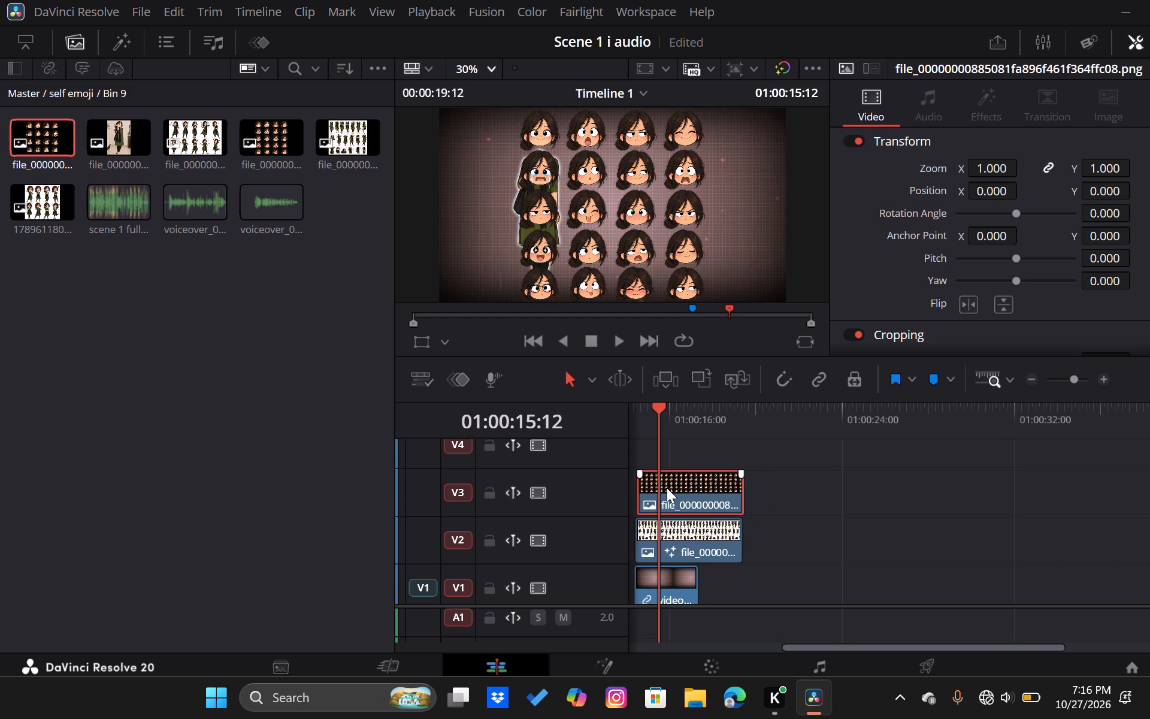
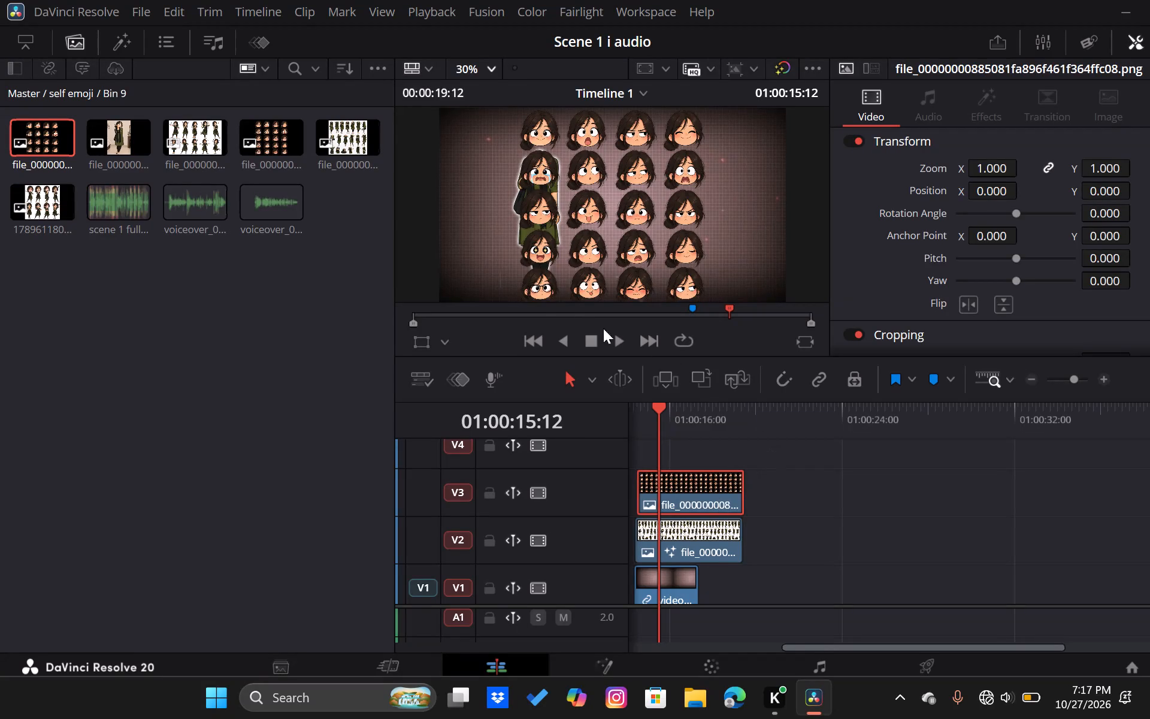
Crop the V3 expression sheet to its lower-left face, with Crop Right 799.695 and Crop Top slightly above 874.
{"action": "scroll", "coordinate": [969, 276], "scroll_direction": "down", "scroll_amount": 1}
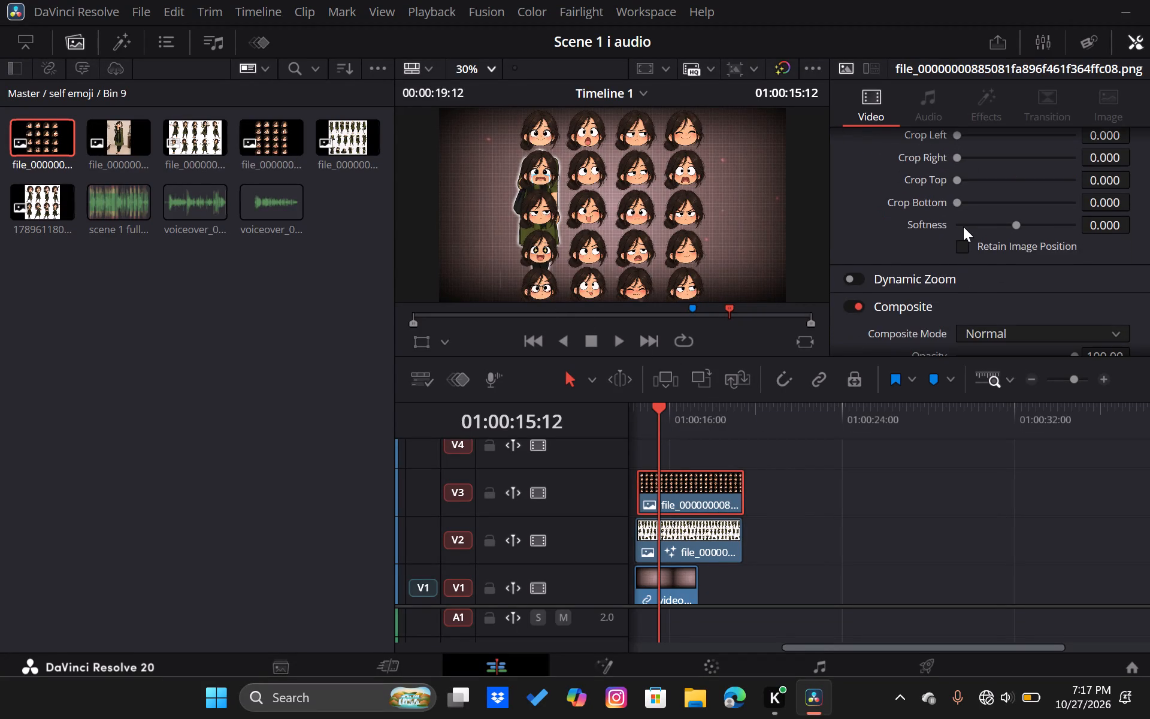
{"action": "scroll", "coordinate": [963, 225], "scroll_direction": "up", "scroll_amount": 1}
{"action": "left_click_drag", "start_coordinate": [956, 190], "coordinate": [970, 191]}
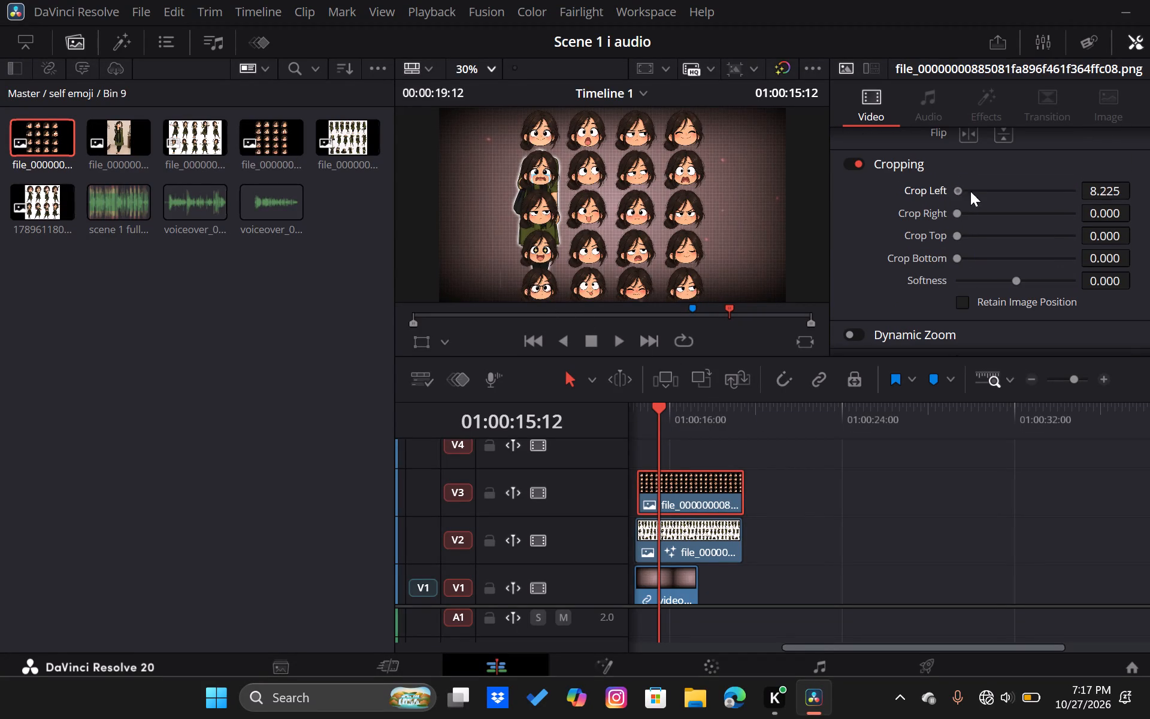
{"action": "left_click_drag", "start_coordinate": [970, 191], "coordinate": [924, 206]}
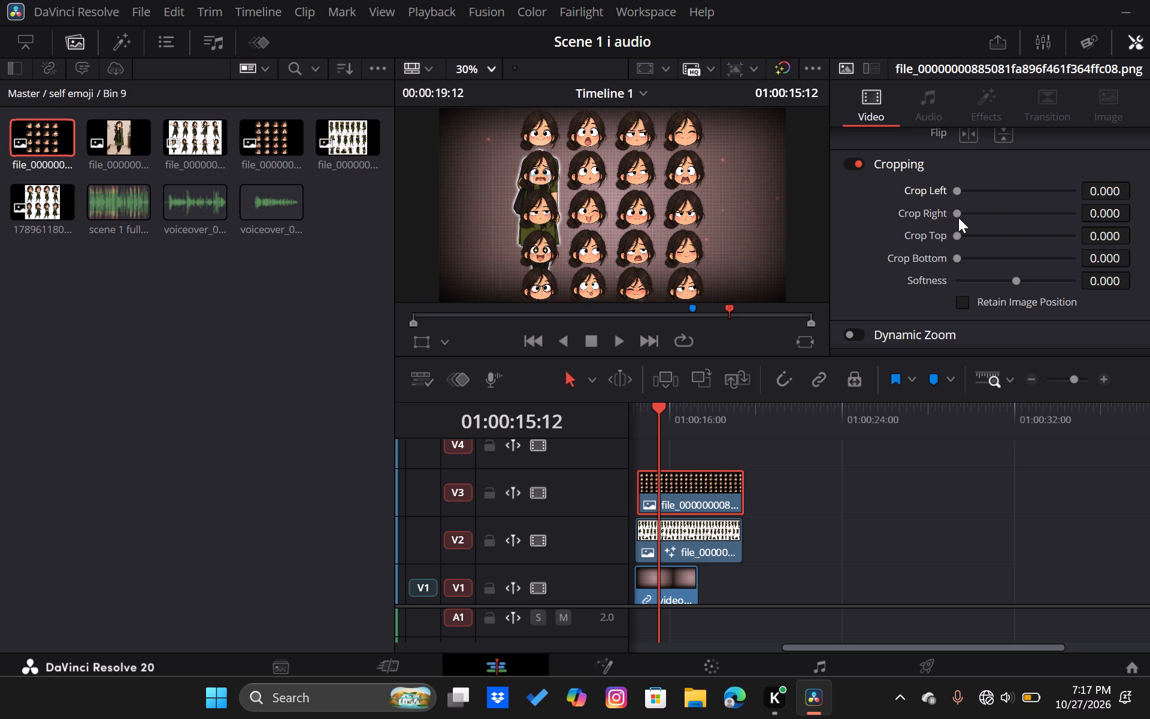
{"action": "left_click_drag", "start_coordinate": [958, 214], "coordinate": [1030, 215]}
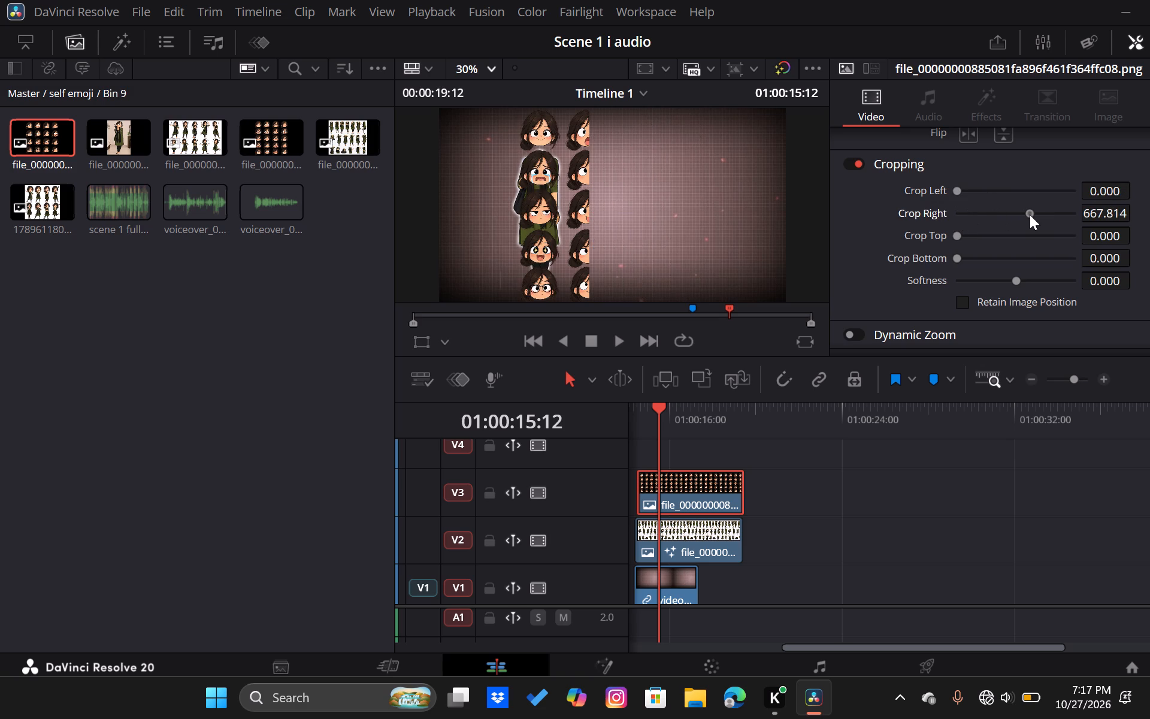
{"action": "left_click_drag", "start_coordinate": [1030, 215], "coordinate": [1043, 215]}
{"action": "left_click_drag", "start_coordinate": [972, 234], "coordinate": [991, 238]}
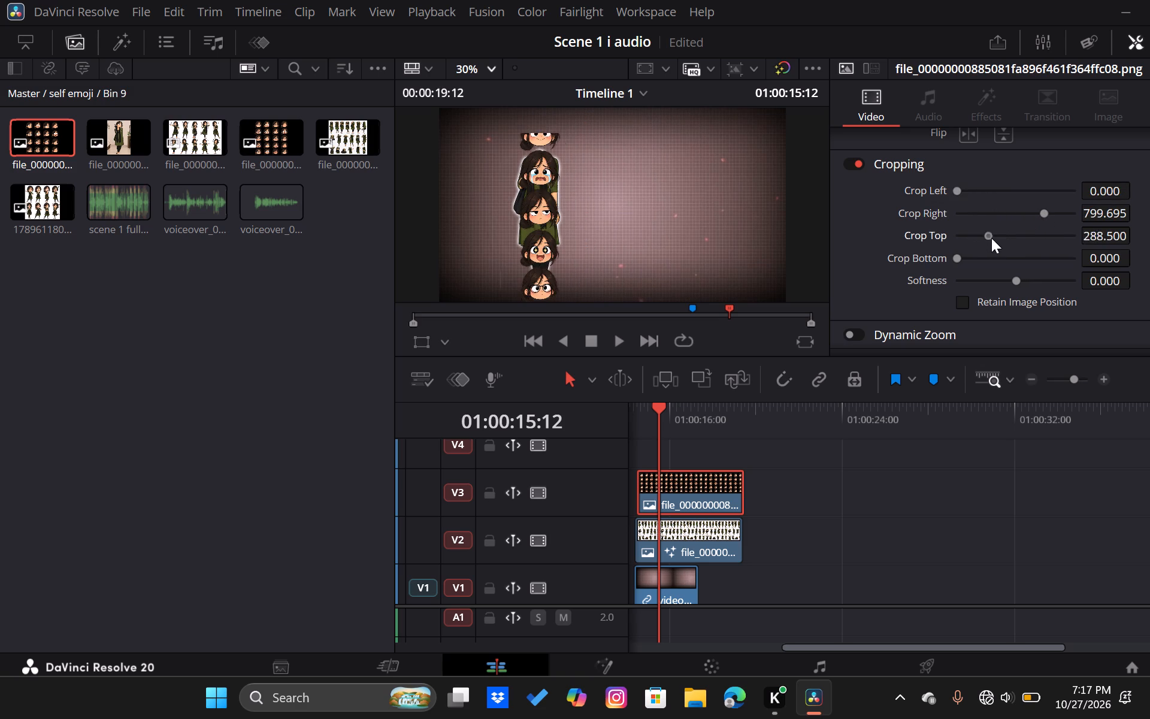
{"action": "left_click_drag", "start_coordinate": [991, 238], "coordinate": [1045, 240]}
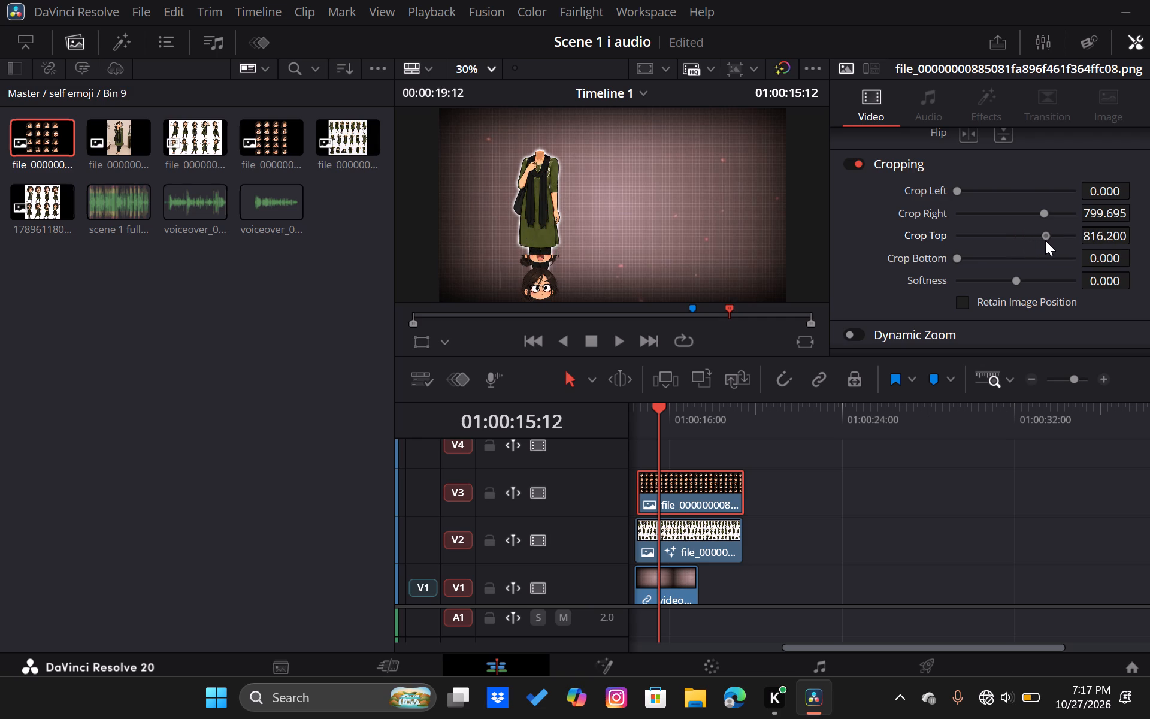
{"action": "left_click_drag", "start_coordinate": [1045, 240], "coordinate": [1052, 241]}
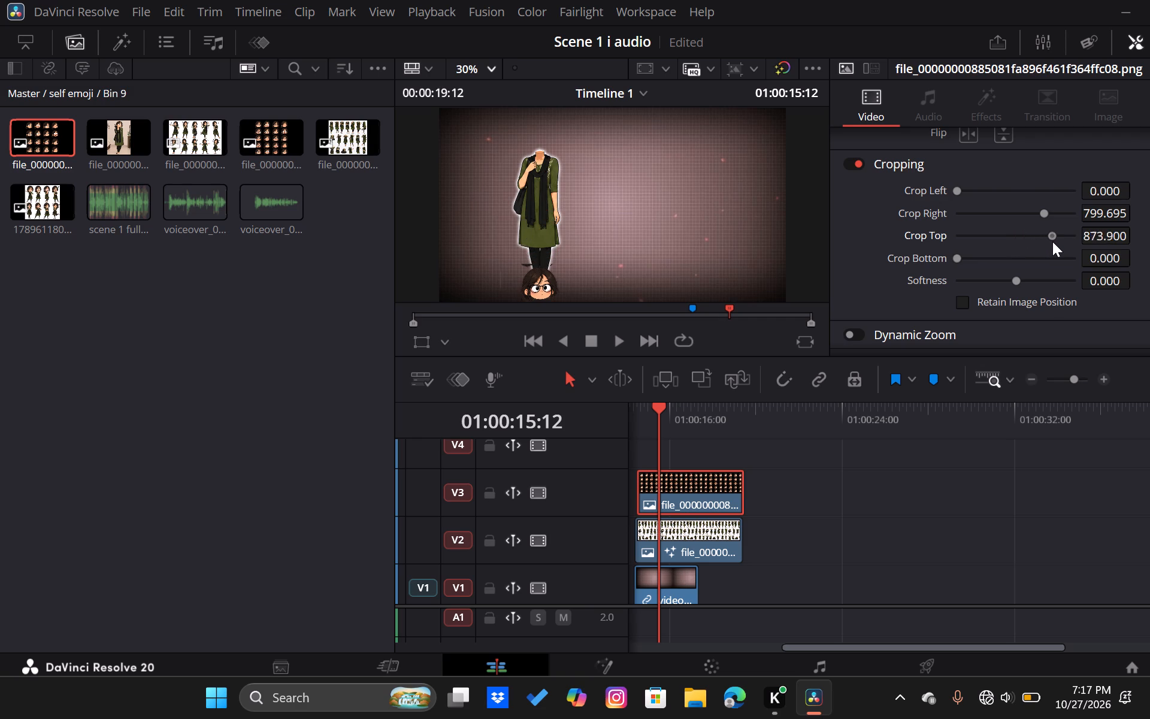
{"action": "left_click_drag", "start_coordinate": [1052, 241], "coordinate": [1054, 241]}
Move the cropped V3 face up to the body's neck, at position X 88, Y 827.
{"action": "scroll", "coordinate": [898, 225], "scroll_direction": "up", "scroll_amount": 1}
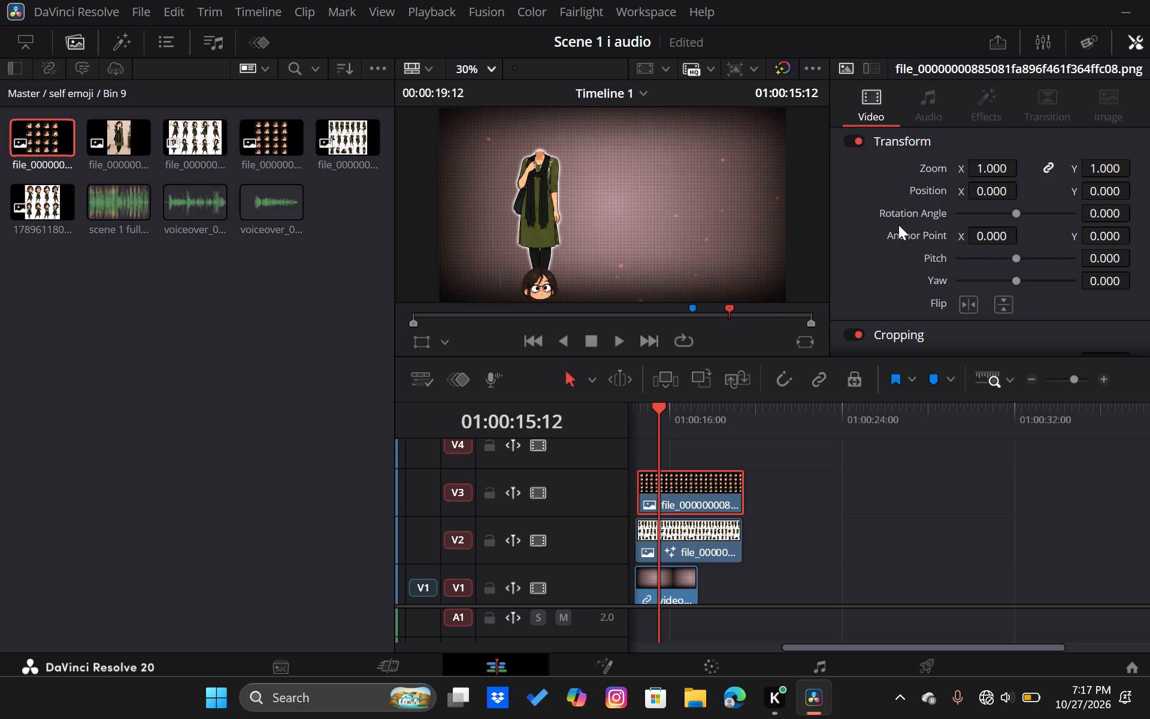
{"action": "left_click_drag", "start_coordinate": [983, 192], "coordinate": [1059, 193]}
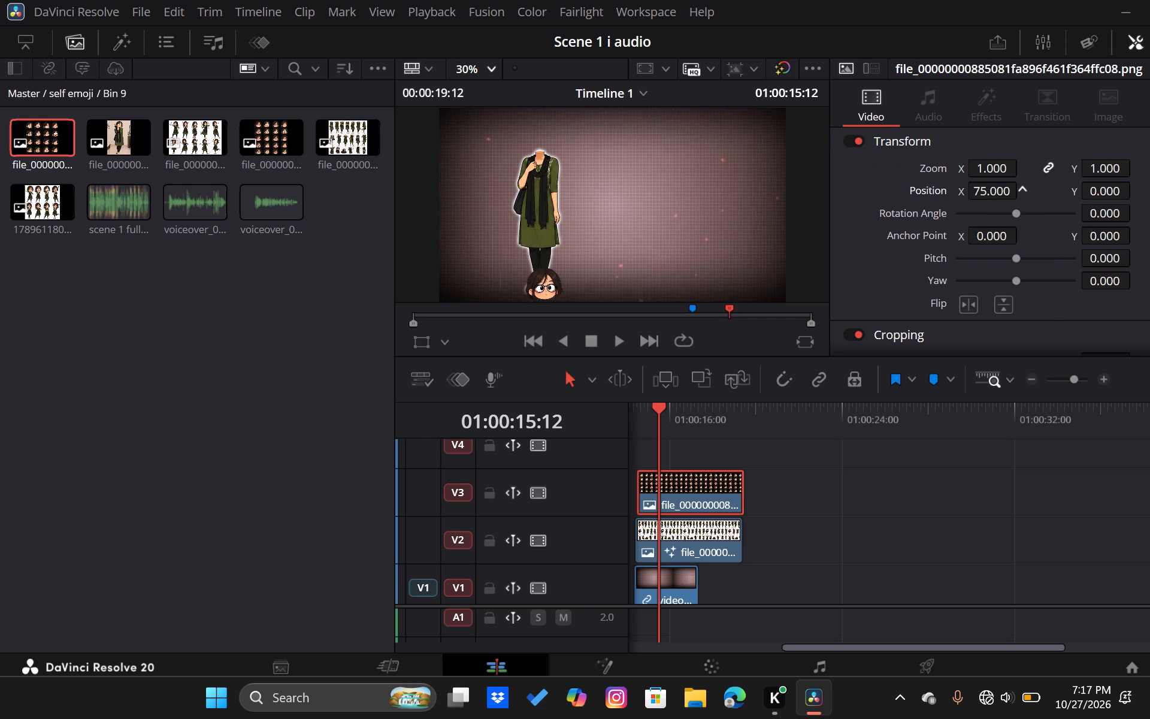
{"action": "left_click_drag", "start_coordinate": [1059, 193], "coordinate": [1063, 193]}
{"action": "left_click_drag", "start_coordinate": [1096, 188], "coordinate": [1059, 192]}
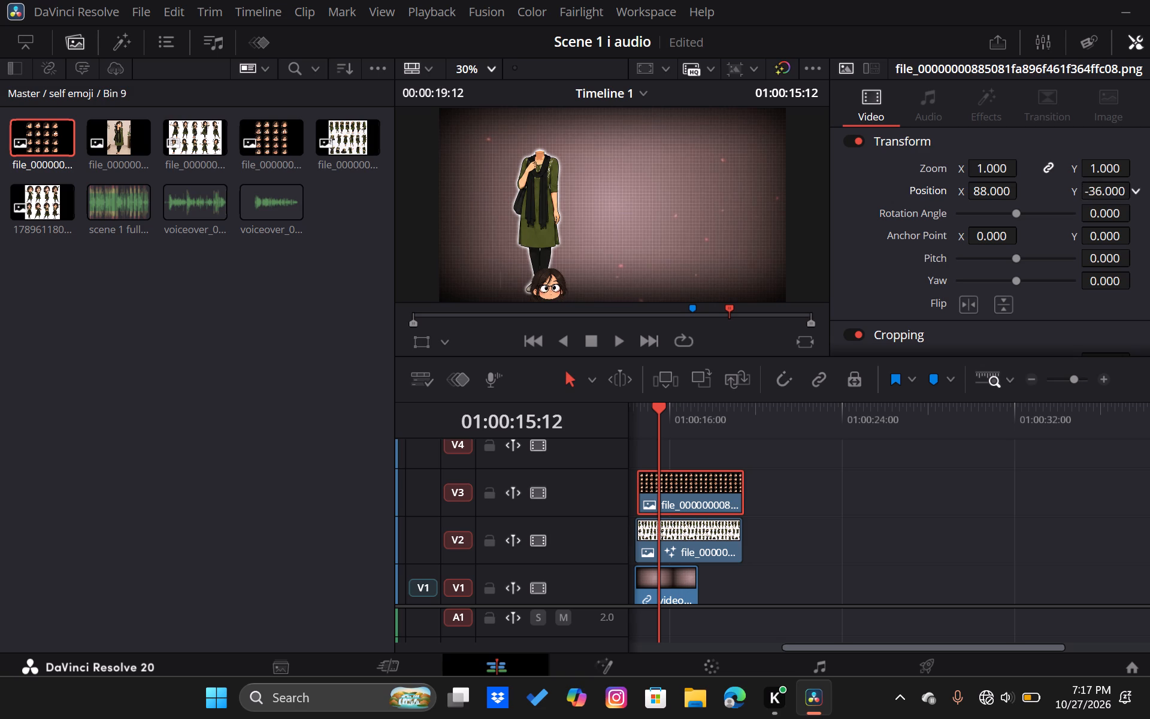
{"action": "left_click_drag", "start_coordinate": [1059, 192], "coordinate": [648, 361]}
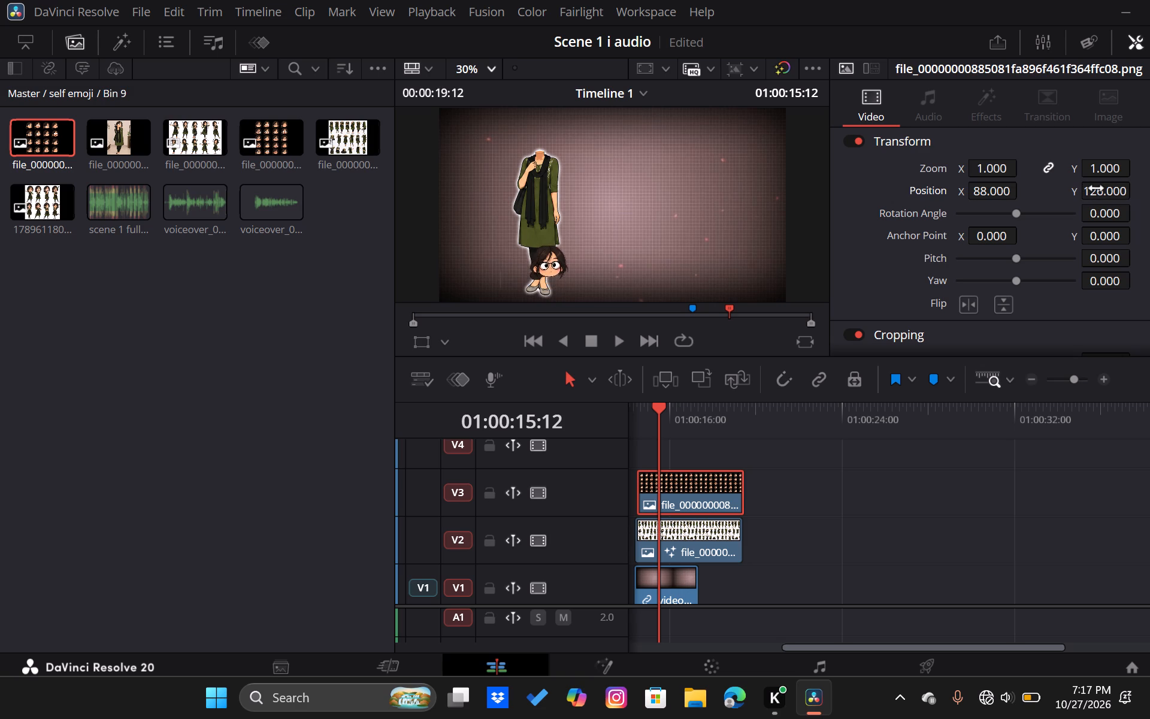
{"action": "left_click_drag", "start_coordinate": [1096, 188], "coordinate": [862, 357]}
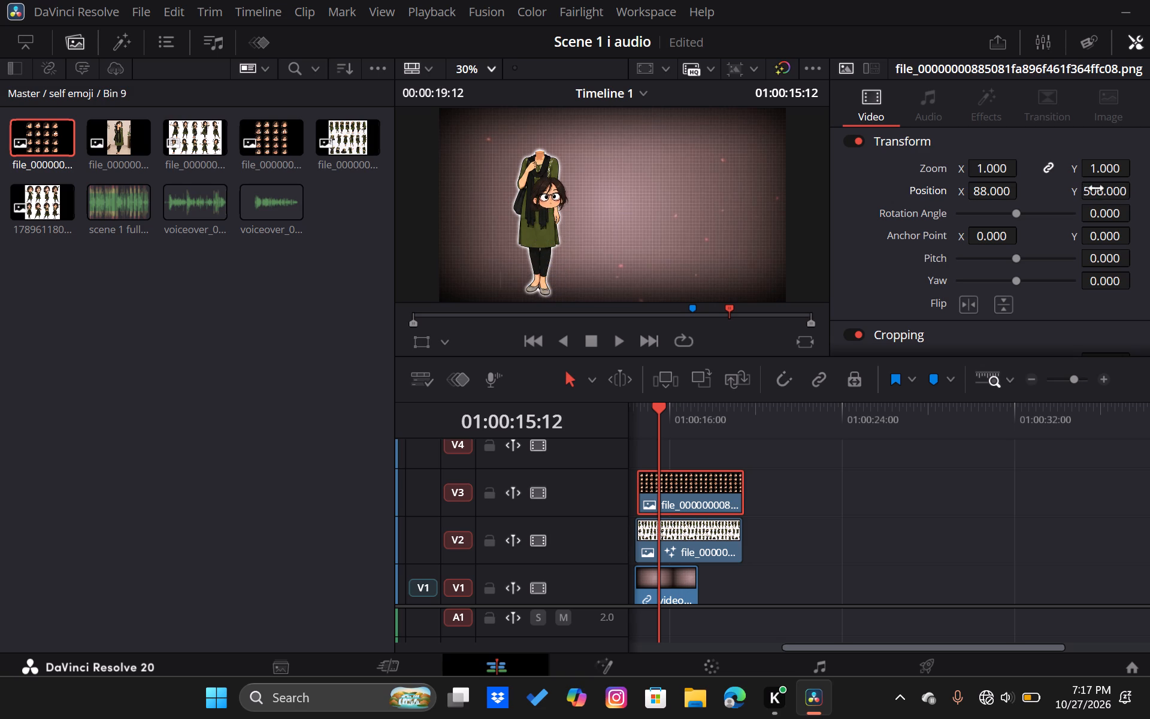
{"action": "left_click_drag", "start_coordinate": [1096, 188], "coordinate": [780, 374]}
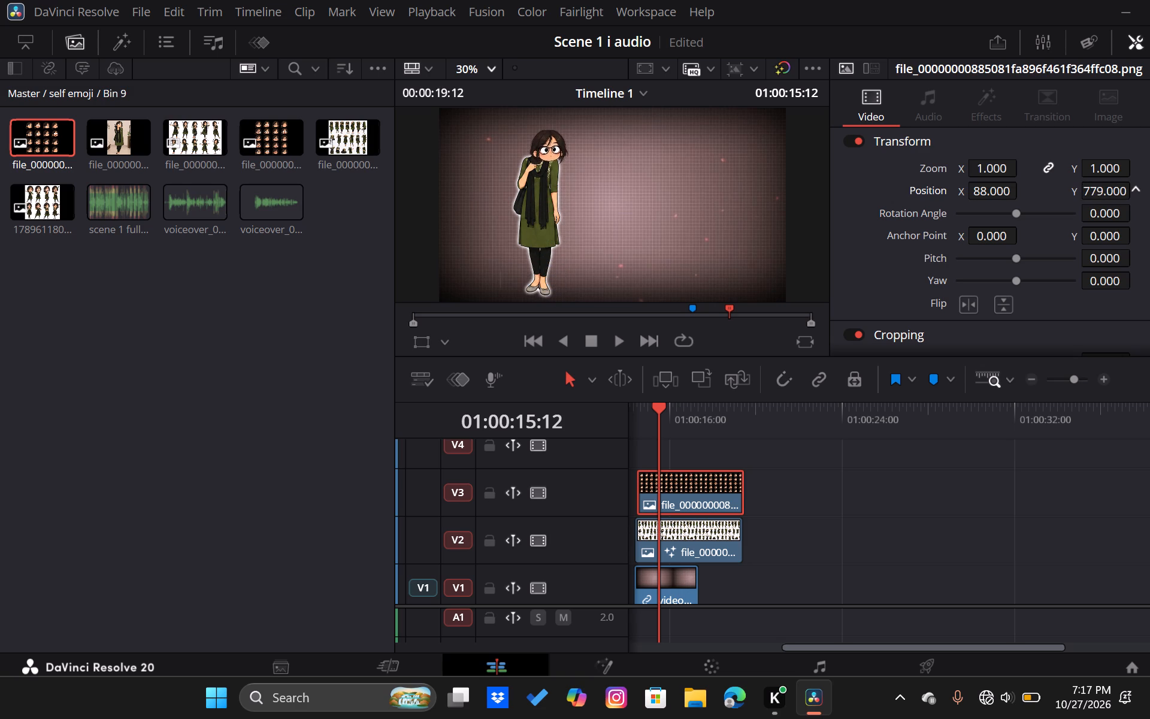
{"action": "left_click_drag", "start_coordinate": [780, 374], "coordinate": [822, 373]}
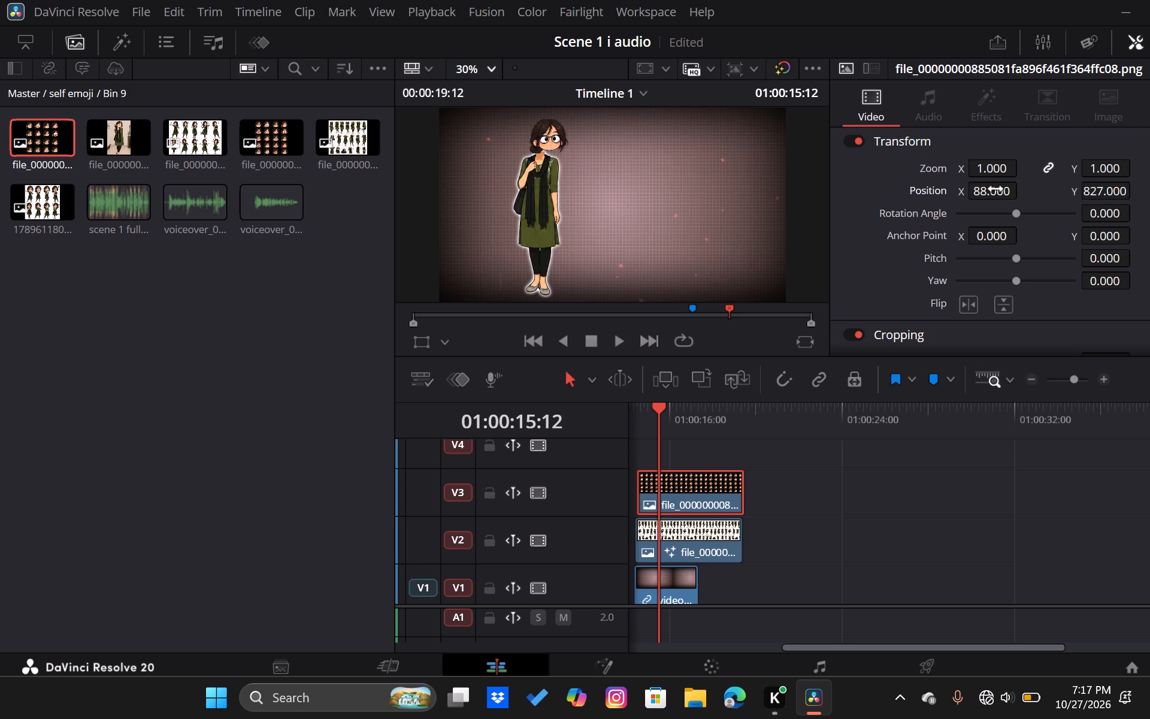
Fine-tune the V3 face so it sits centred on the neck, at position X 3, Y 809.
{"action": "left_click_drag", "start_coordinate": [995, 189], "coordinate": [943, 197]}
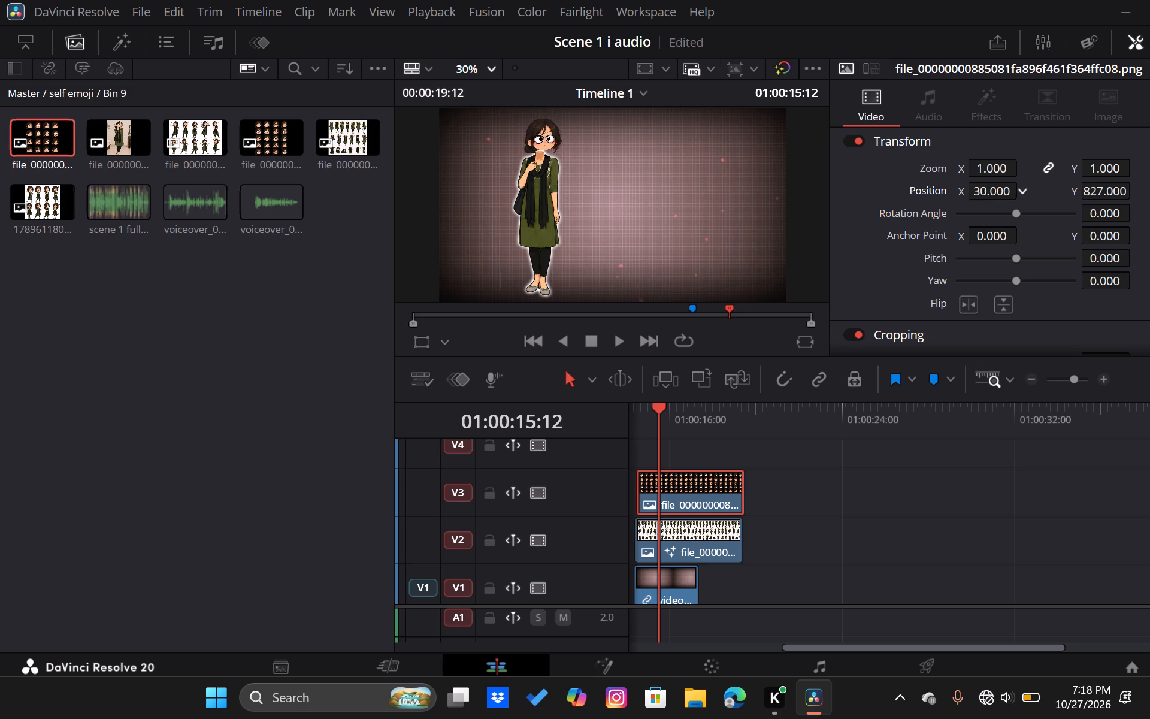
{"action": "left_click_drag", "start_coordinate": [943, 197], "coordinate": [907, 203]}
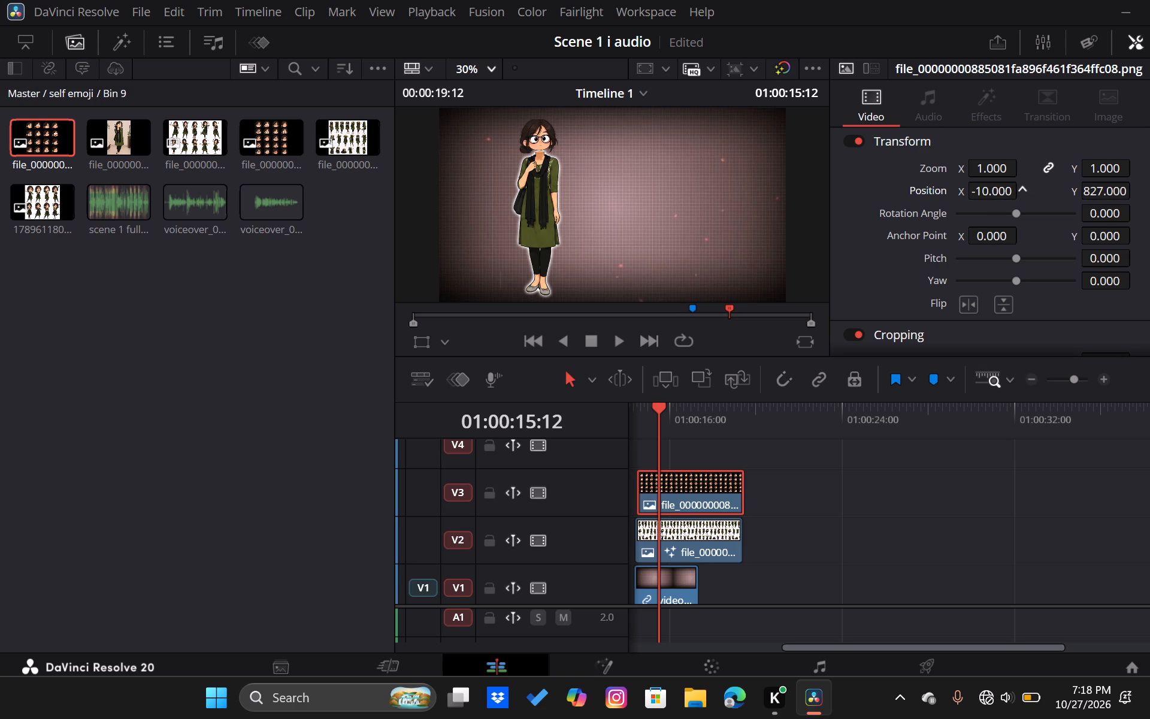
{"action": "left_click_drag", "start_coordinate": [907, 203], "coordinate": [919, 204]}
{"action": "left_click_drag", "start_coordinate": [1100, 186], "coordinate": [1086, 188]}
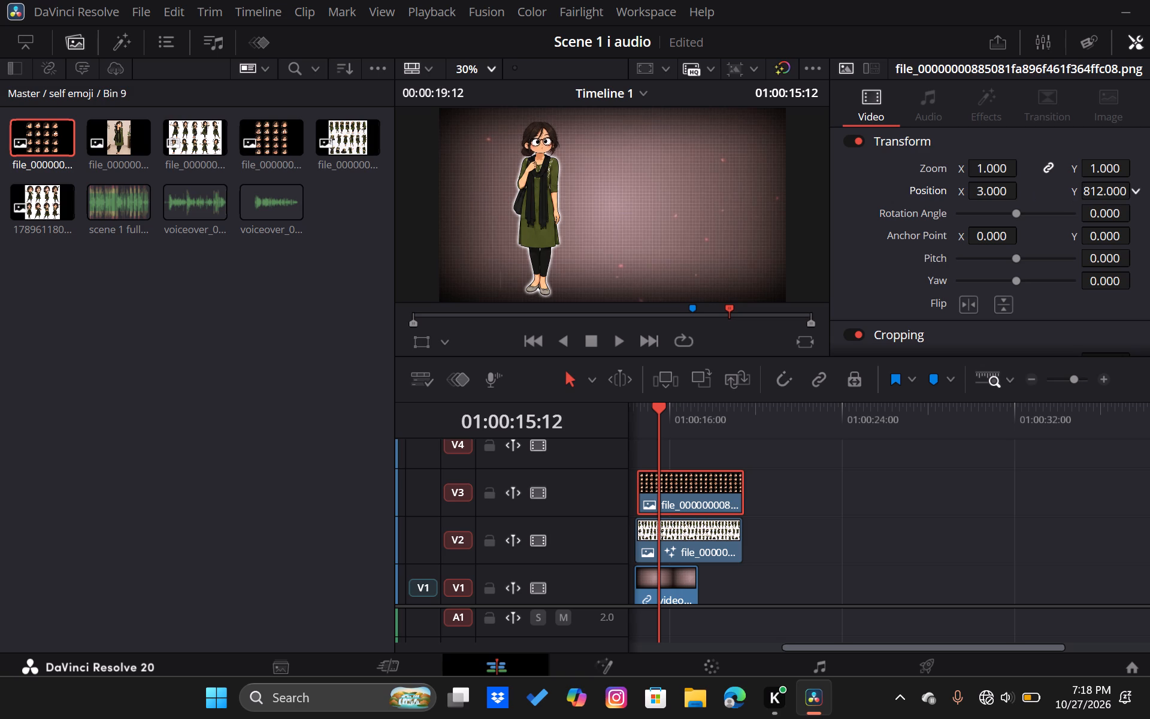
{"action": "left_click_drag", "start_coordinate": [1086, 188], "coordinate": [1085, 188]}
{"action": "scroll", "coordinate": [539, 110], "scroll_direction": "up", "scroll_amount": 4, "text": "ctrl"}
{"action": "scroll", "coordinate": [539, 110], "scroll_direction": "down", "scroll_amount": 2, "text": "ctrl"}
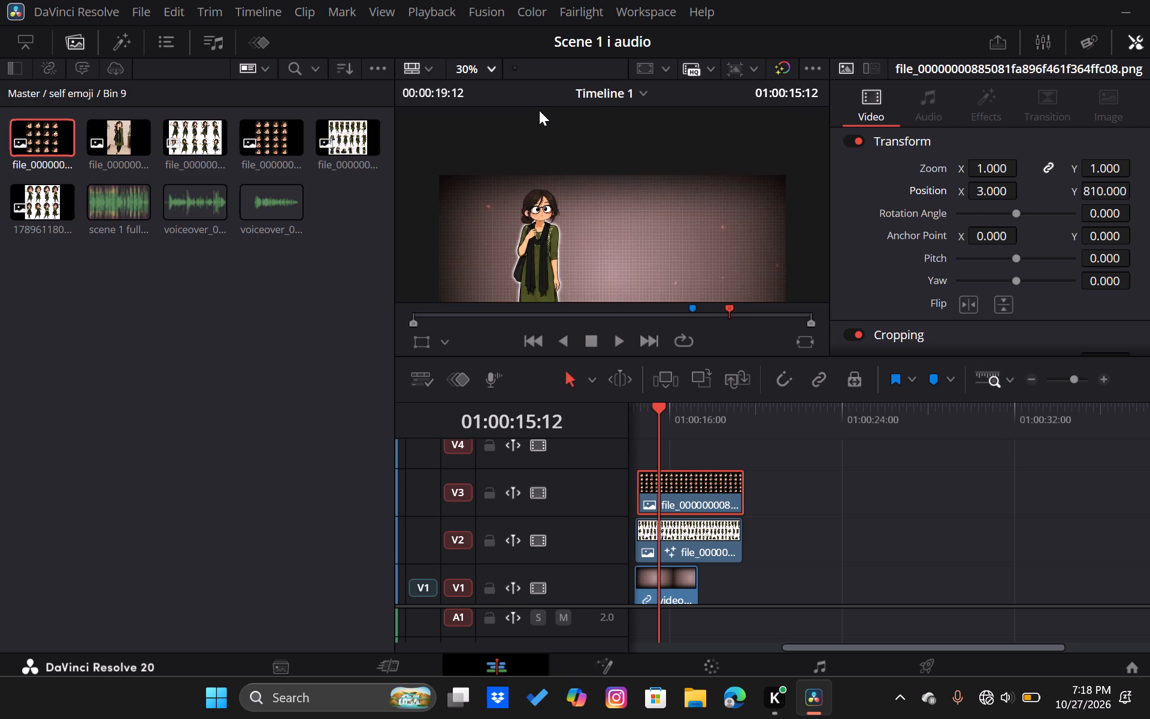
{"action": "scroll", "coordinate": [539, 110], "scroll_direction": "up", "scroll_amount": 2, "text": "ctrl"}
{"action": "scroll", "coordinate": [539, 110], "scroll_direction": "down", "scroll_amount": 4, "text": "ctrl"}
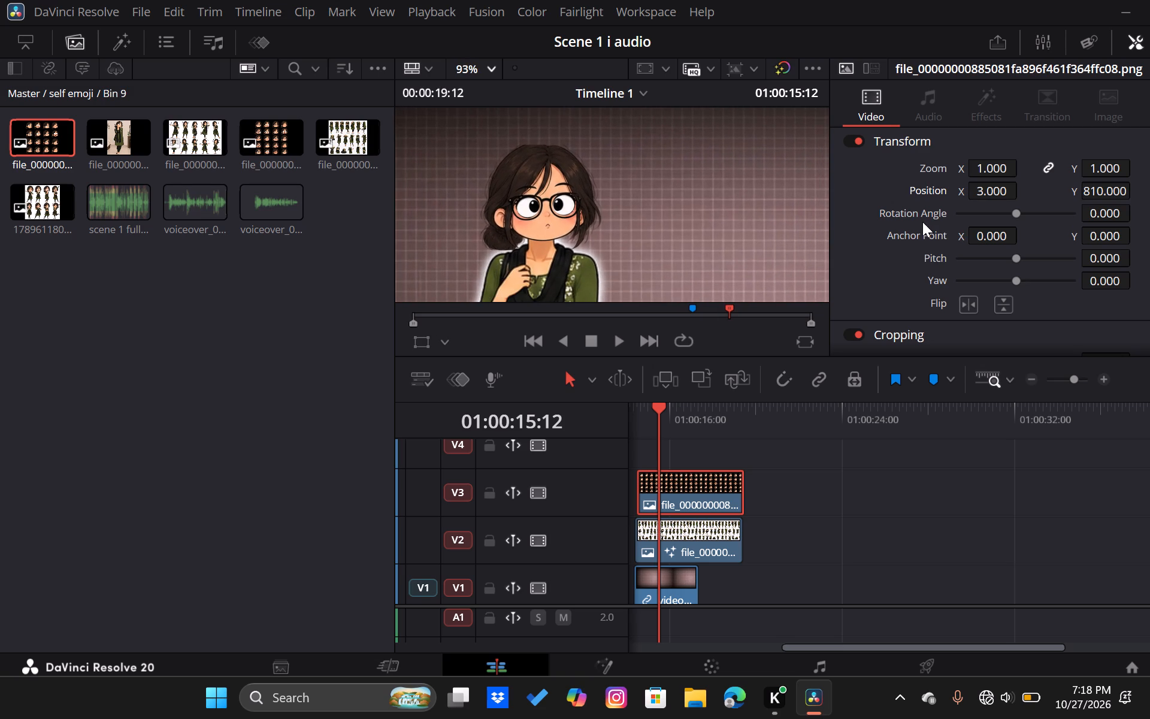
{"action": "left_click", "coordinate": [1102, 194]}
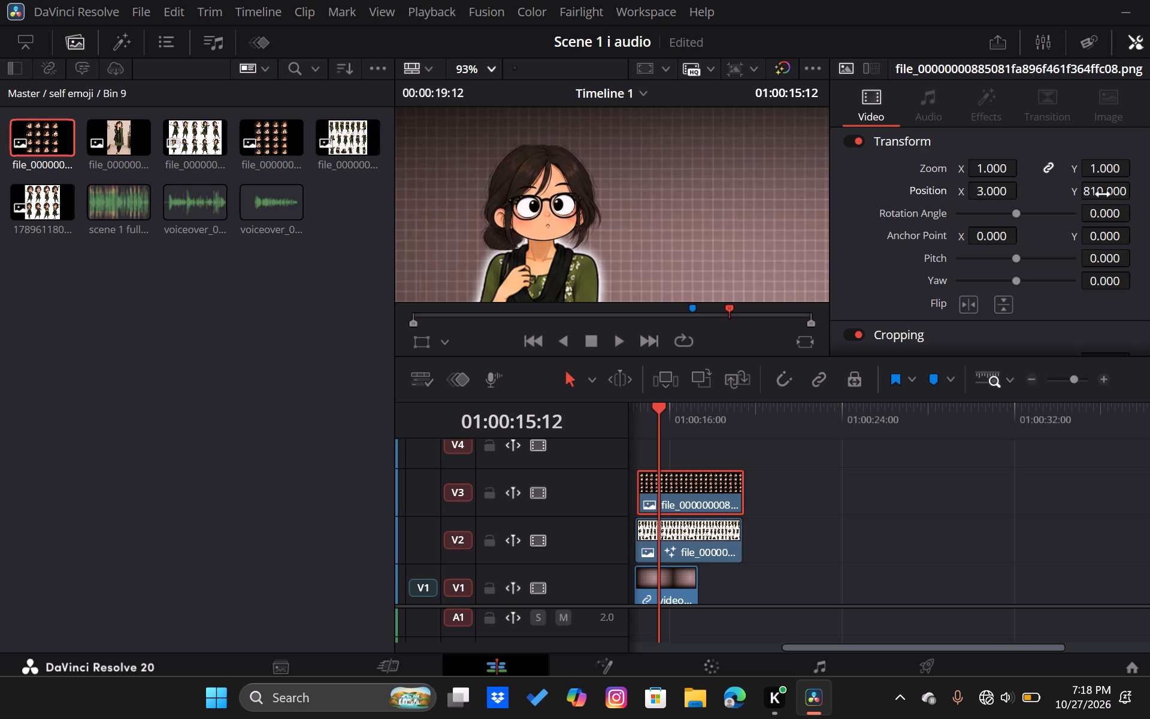
{"action": "left_click", "coordinate": [1094, 194]}
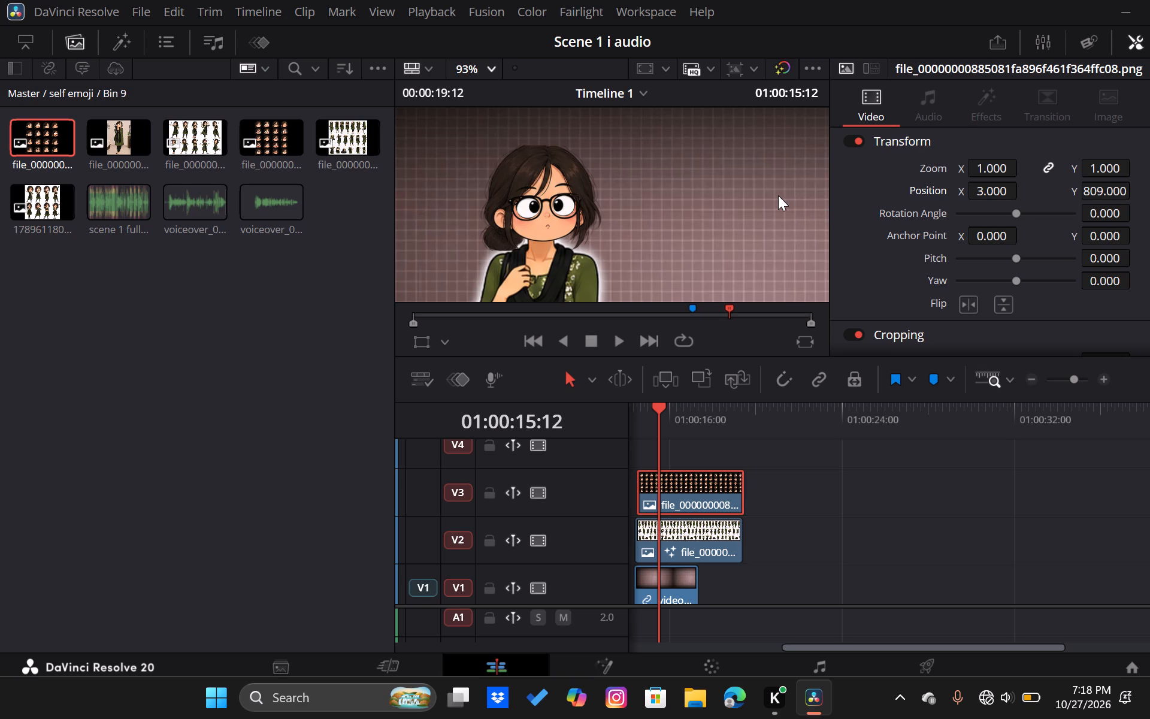
Play back the transition from the city skyline clip into the character shot to check the composite.
{"action": "scroll", "coordinate": [778, 195], "scroll_direction": "down", "scroll_amount": 1}
{"action": "scroll", "coordinate": [816, 232], "scroll_direction": "left", "scroll_amount": 1}
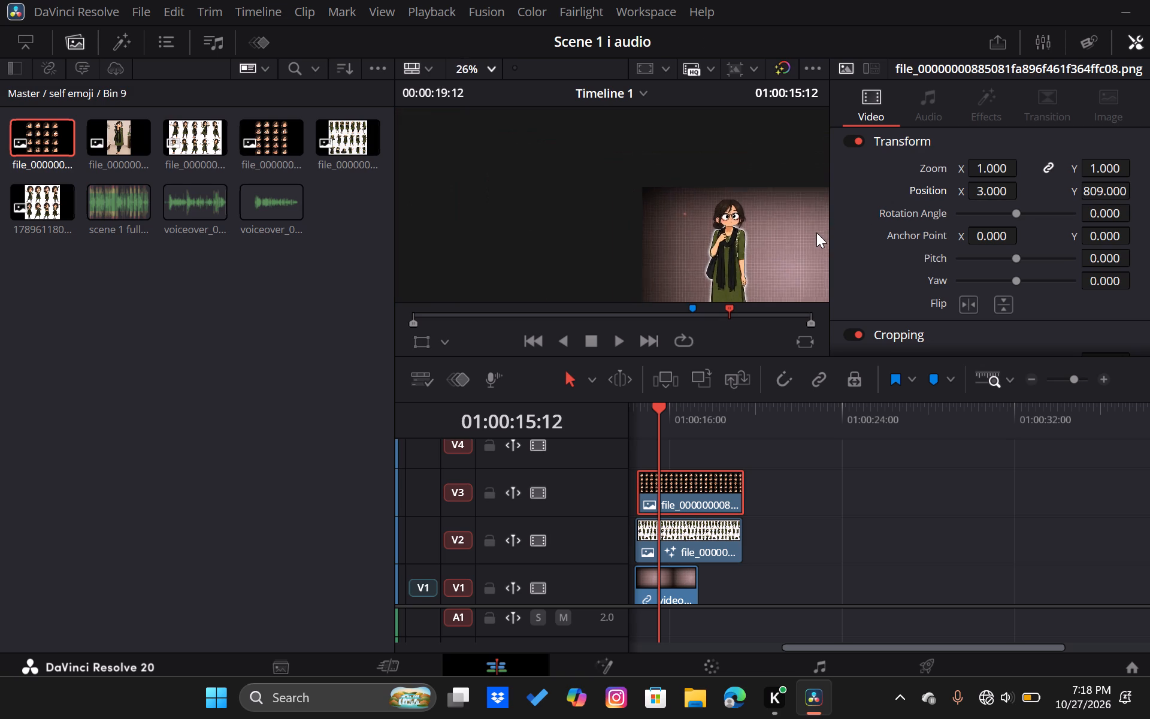
{"action": "scroll", "coordinate": [607, 198], "scroll_direction": "left", "scroll_amount": 3}
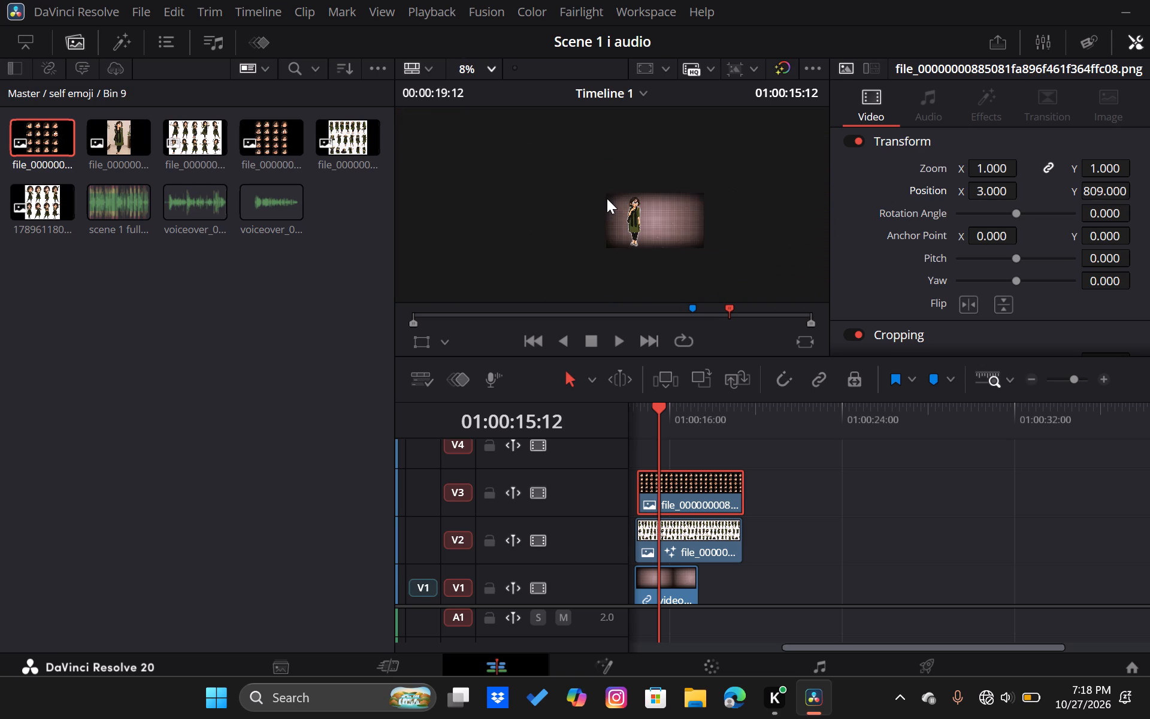
{"action": "scroll", "coordinate": [713, 222], "scroll_direction": "right", "scroll_amount": 1}
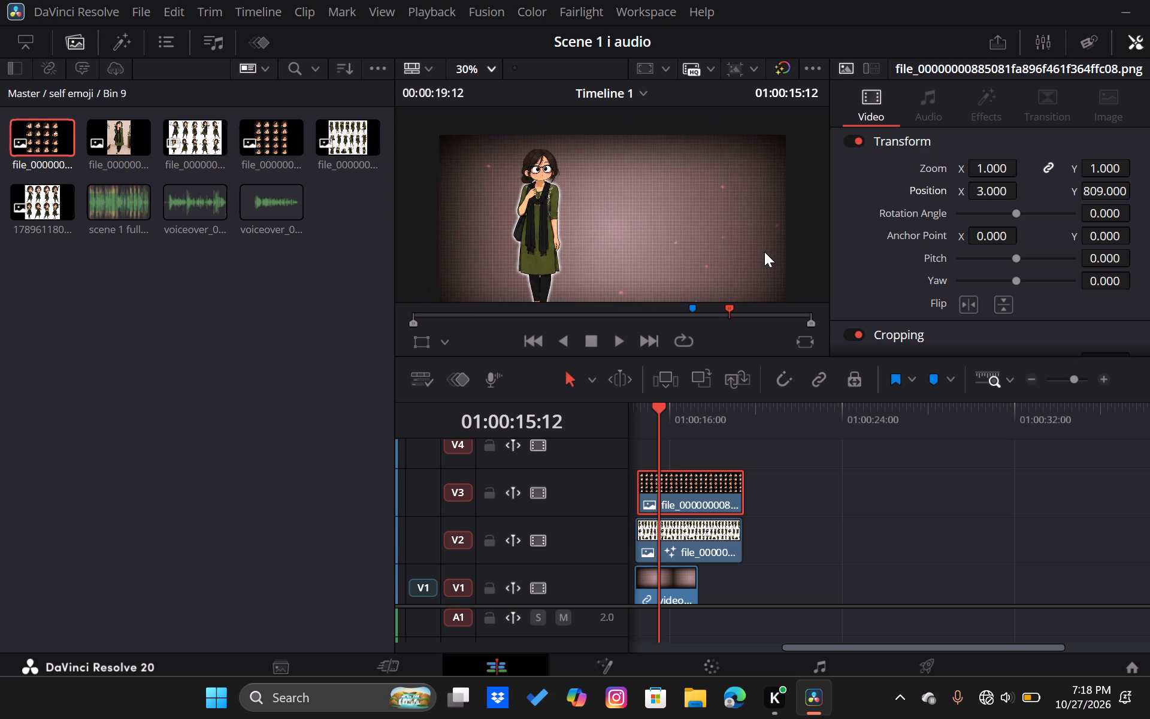
{"action": "left_click", "coordinate": [800, 472]}
{"action": "scroll", "coordinate": [728, 437], "scroll_direction": "right", "scroll_amount": 3}
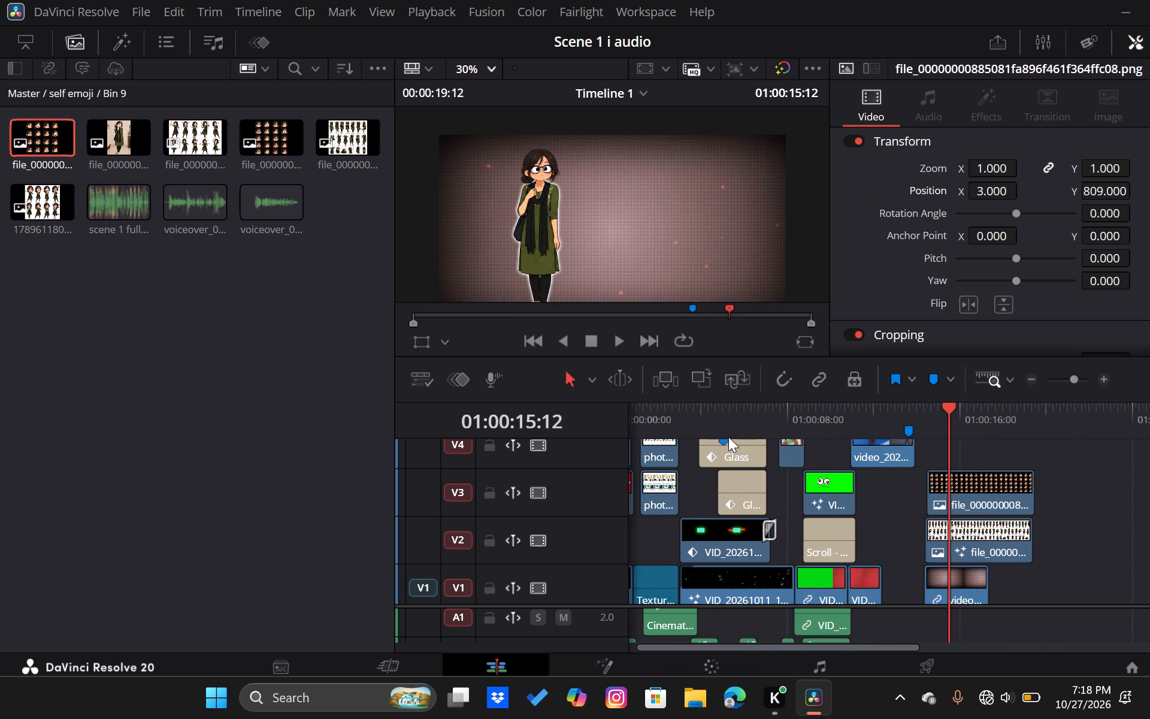
{"action": "left_click", "coordinate": [929, 423]}
{"action": "scroll", "coordinate": [929, 423], "scroll_direction": "left", "scroll_amount": 1}
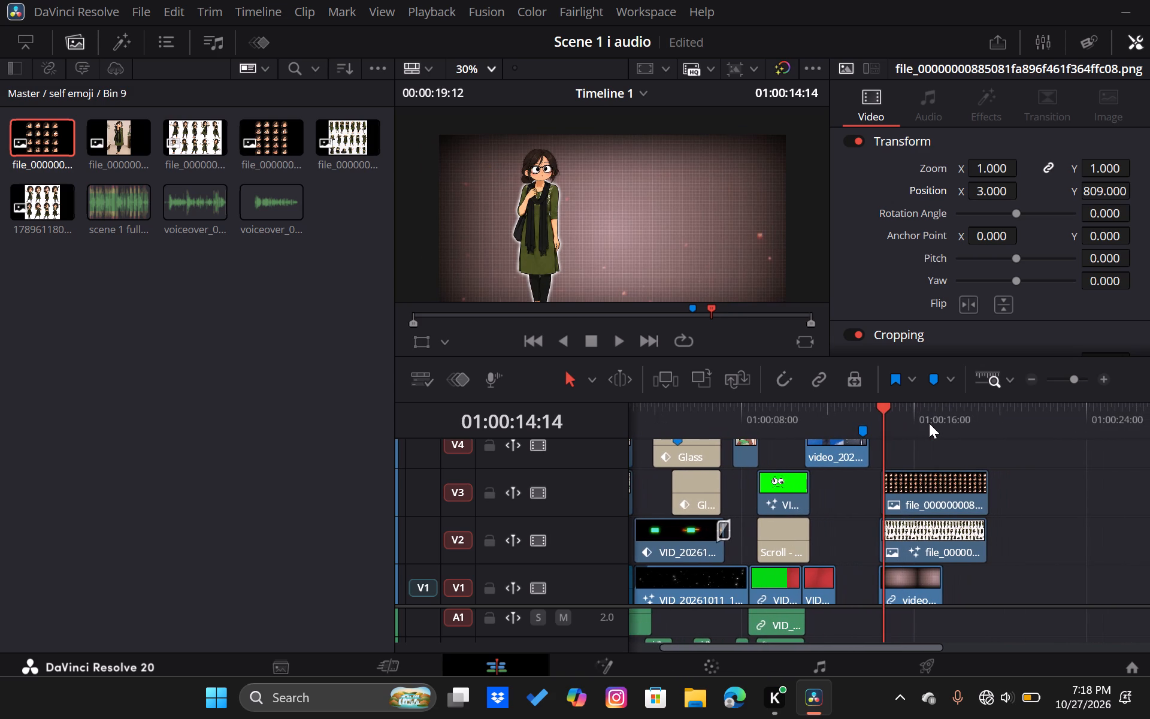
{"action": "left_click", "coordinate": [865, 410]}
{"action": "key", "text": "space"}
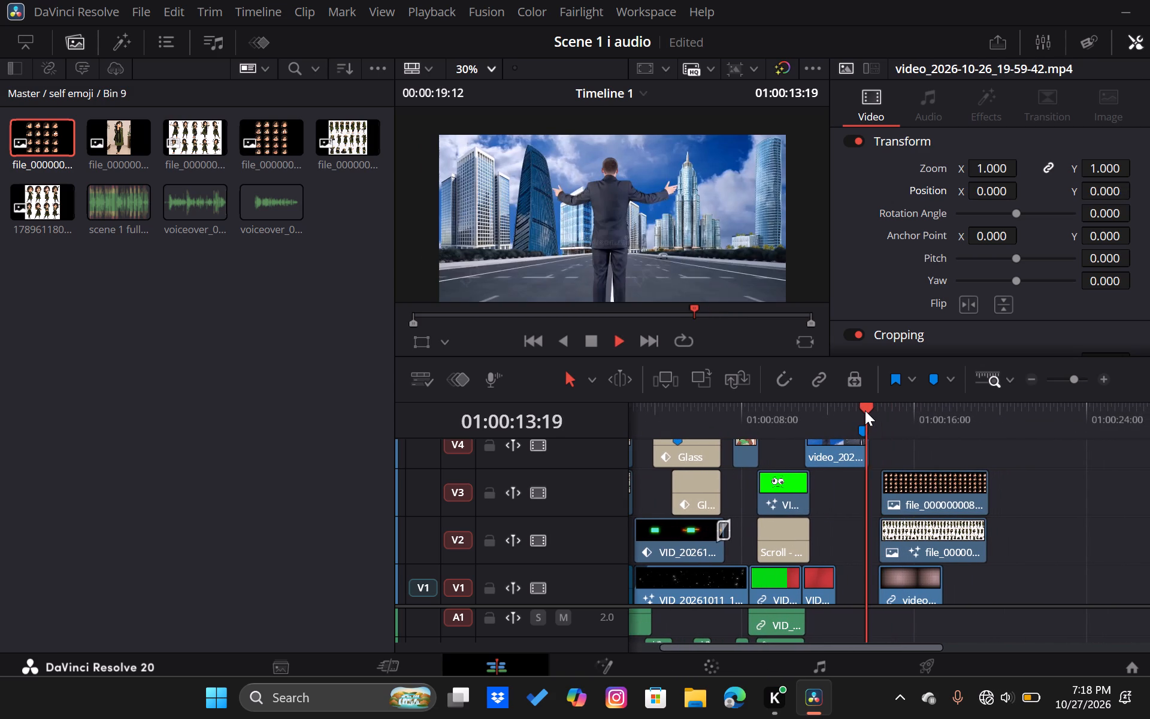
{"action": "key", "text": "space"}
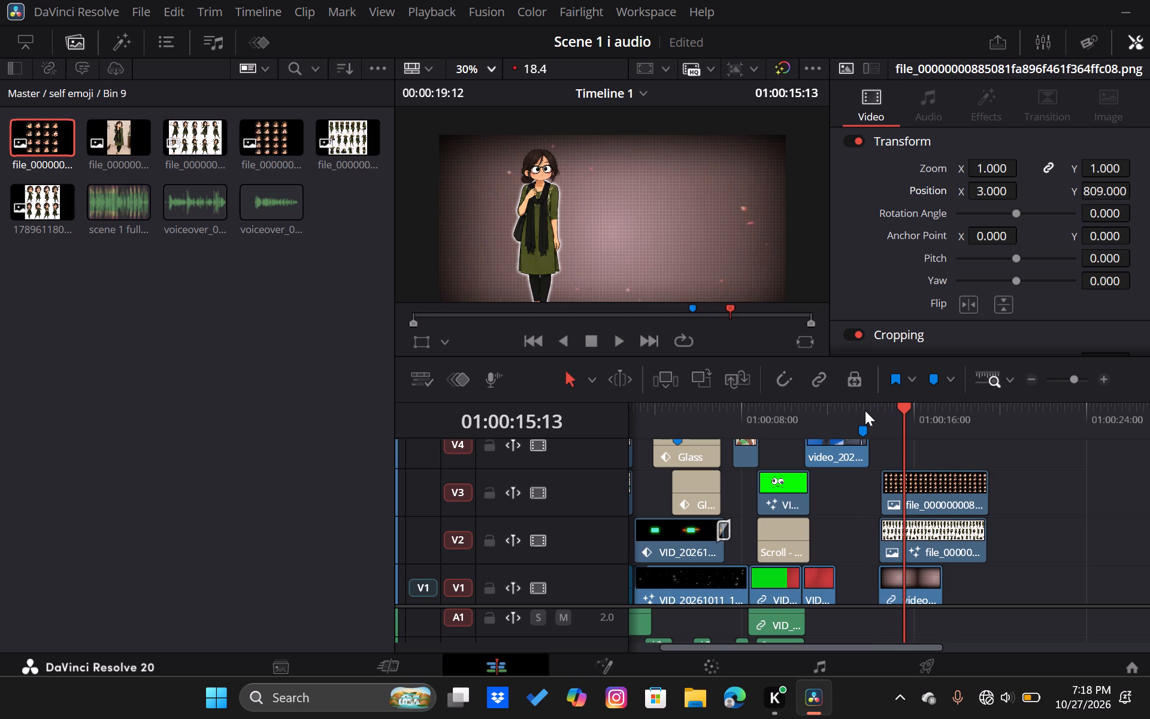
Shift the V2 pose clip two frames later so its start lines up with the V3 face clip.
{"action": "scroll", "coordinate": [1083, 543], "scroll_direction": "left", "scroll_amount": 1}
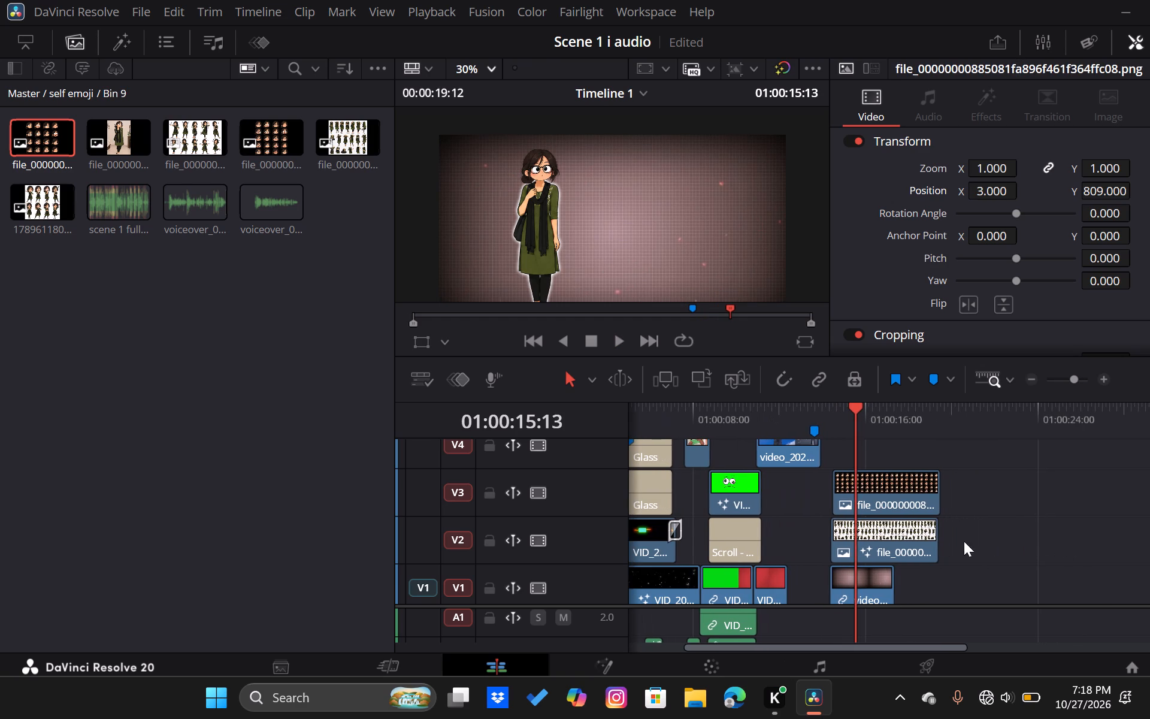
{"action": "left_click", "coordinate": [908, 539]}
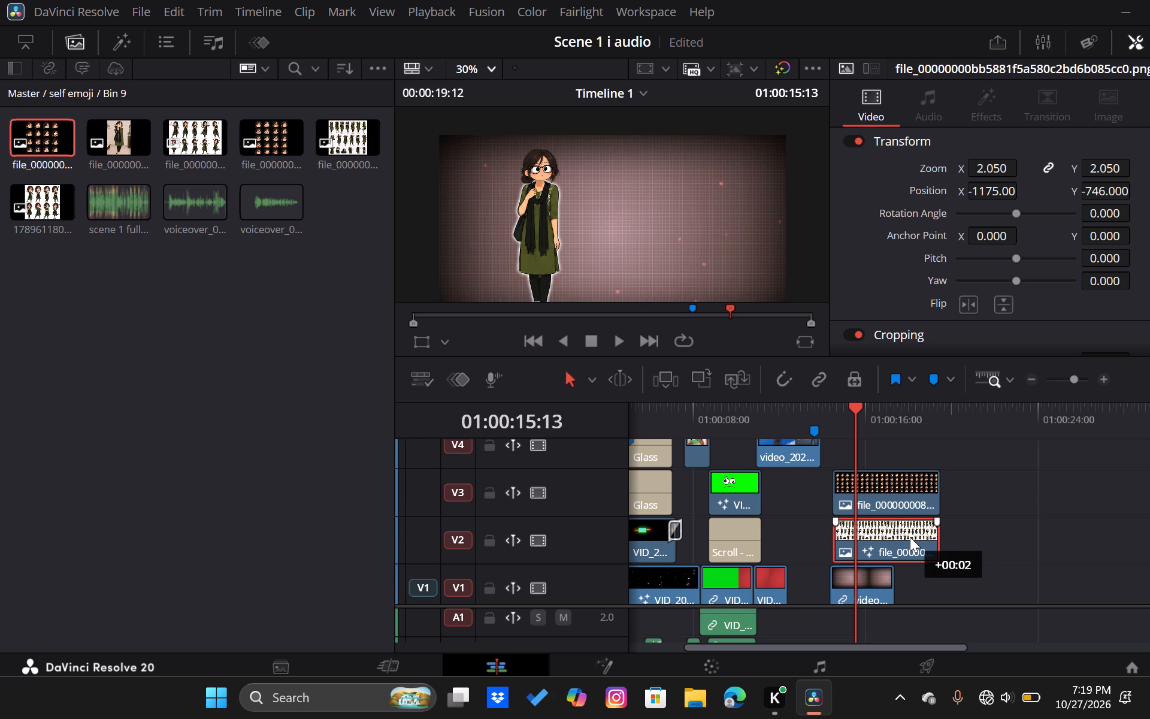
{"action": "left_click", "coordinate": [991, 506]}
Select the V2 pose clip and step the playhead back frame by frame to its start at 01:00:14:15.
{"action": "scroll", "coordinate": [991, 506], "scroll_direction": "left", "scroll_amount": 1}
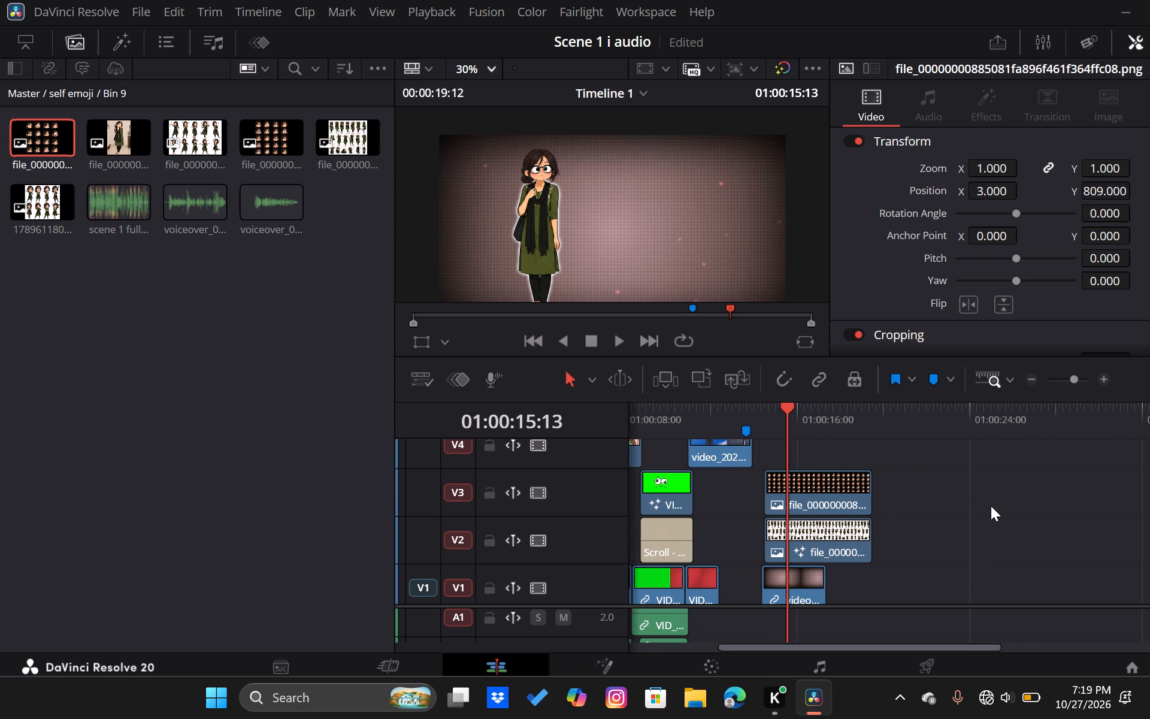
{"action": "scroll", "coordinate": [991, 506], "scroll_direction": "left", "scroll_amount": 1}
{"action": "left_click", "coordinate": [824, 528]}
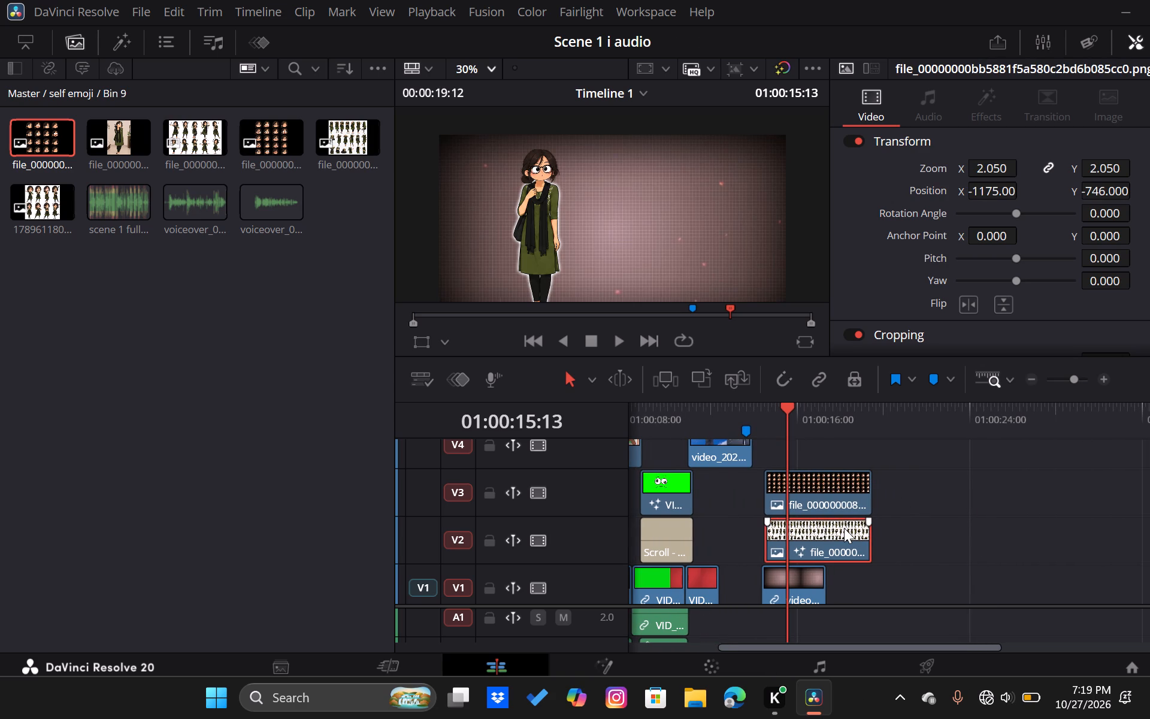
{"action": "key", "text": "Left"}
{"action": "key", "text": "Left"}
{"action": "key", "text": "Left"}
{"action": "key", "text": "Left"}
{"action": "key", "text": "Left"}
{"action": "key", "text": "Left"}
{"action": "key", "text": "Left"}
{"action": "key", "text": "Left"}
{"action": "key", "text": "Left"}
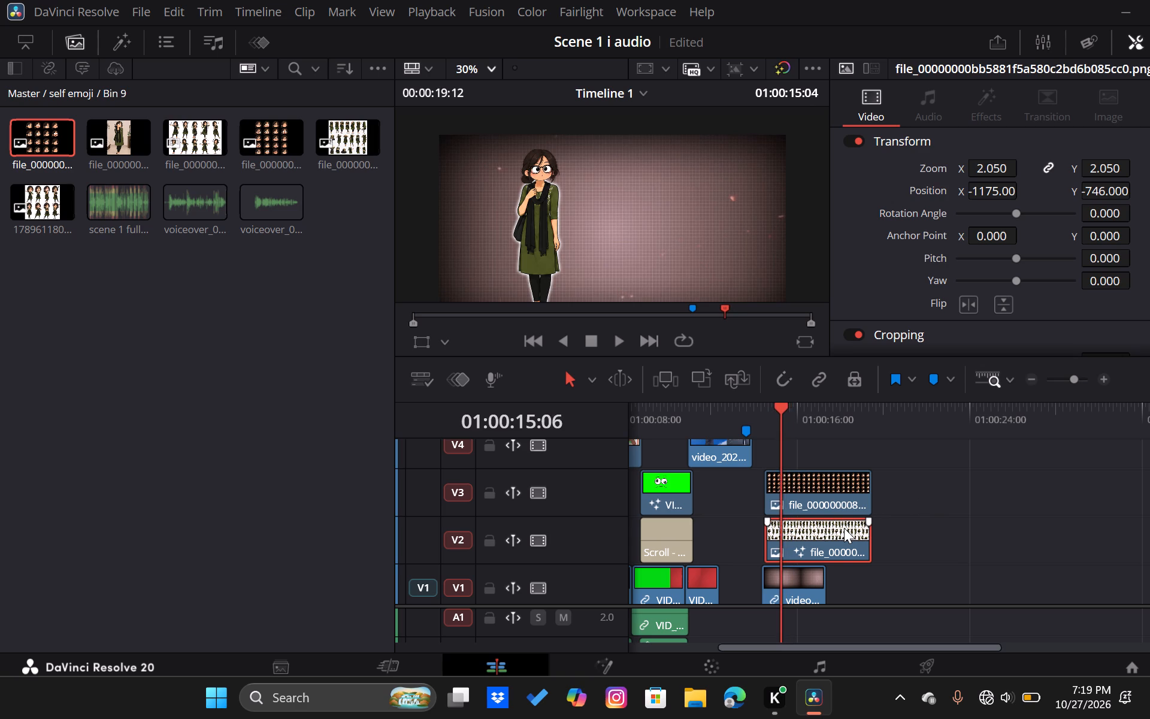
{"action": "key", "text": "Left"}
{"action": "key", "text": "Left"}
{"action": "key", "text": "Left"}
{"action": "key", "text": "Left"}
{"action": "key", "text": "Left"}
{"action": "key", "text": "Left"}
{"action": "key", "text": "Left"}
{"action": "key", "text": "Left"}
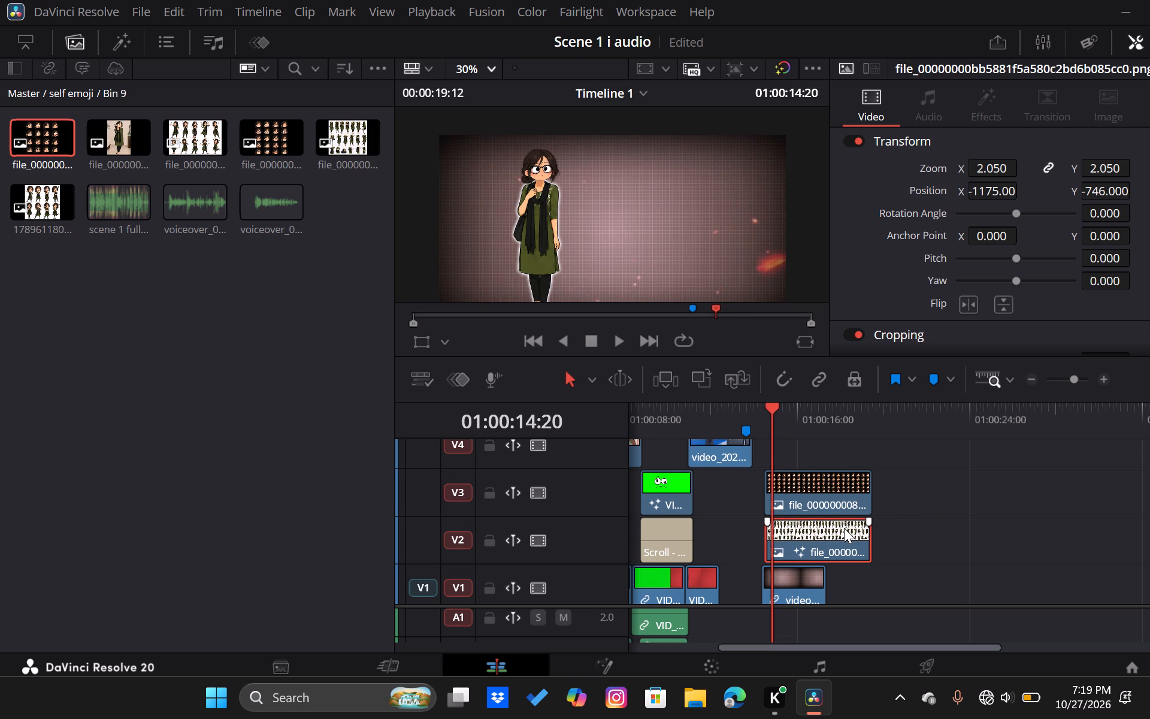
{"action": "key", "text": "Left"}
{"action": "key", "text": "Left"}
{"action": "key", "text": "Left"}
{"action": "key", "text": "Left"}
{"action": "key", "text": "Left"}
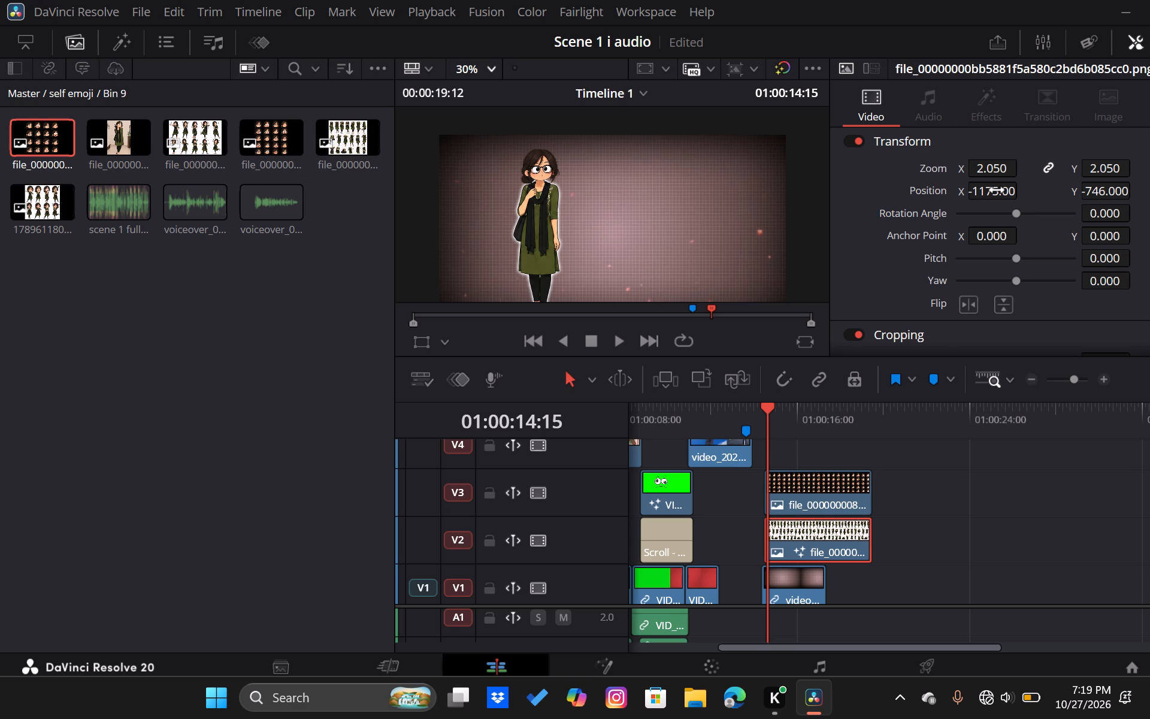
Browse the video transitions on the Cut page, from Motion, Shape and Wipe through Fusion Transitions, previewing candidates on the character shot.
{"action": "left_click", "coordinate": [122, 48]}
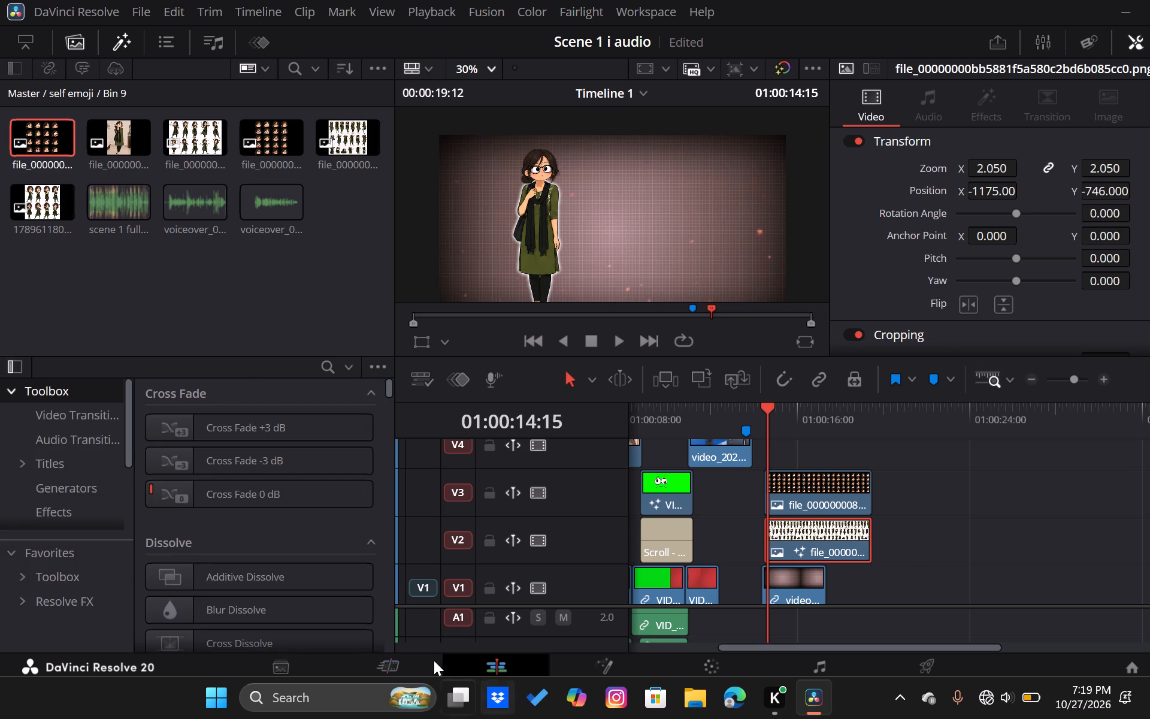
{"action": "left_click", "coordinate": [388, 664]}
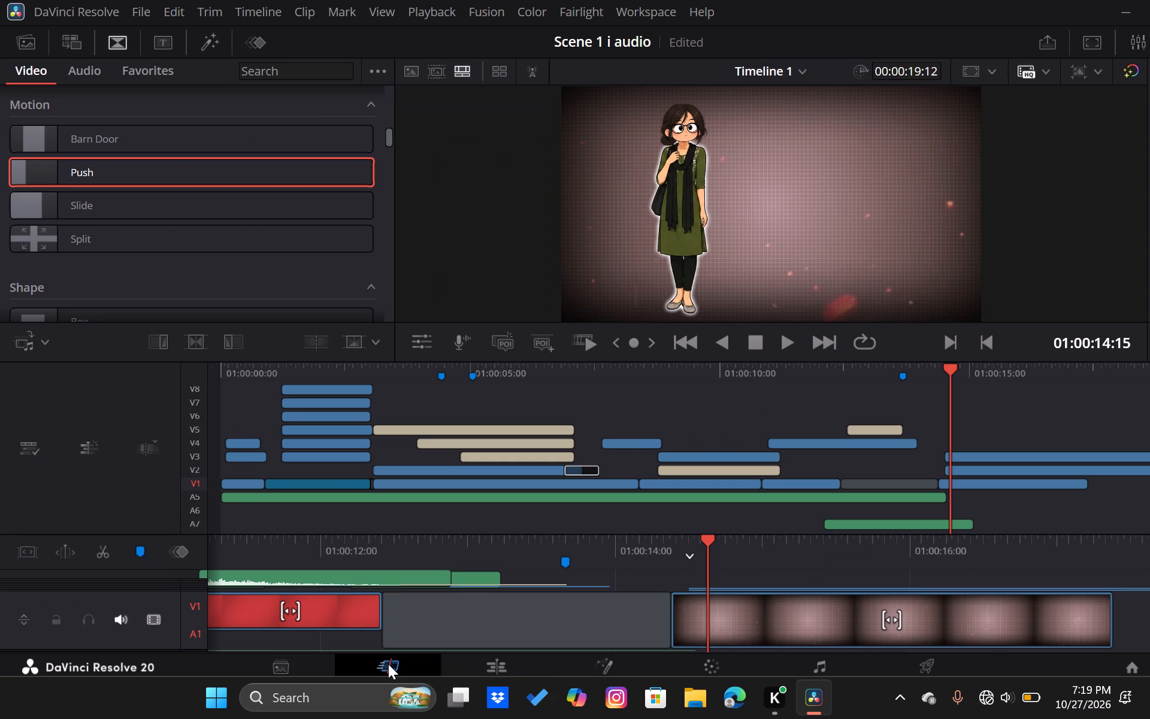
{"action": "left_click", "coordinate": [120, 35]}
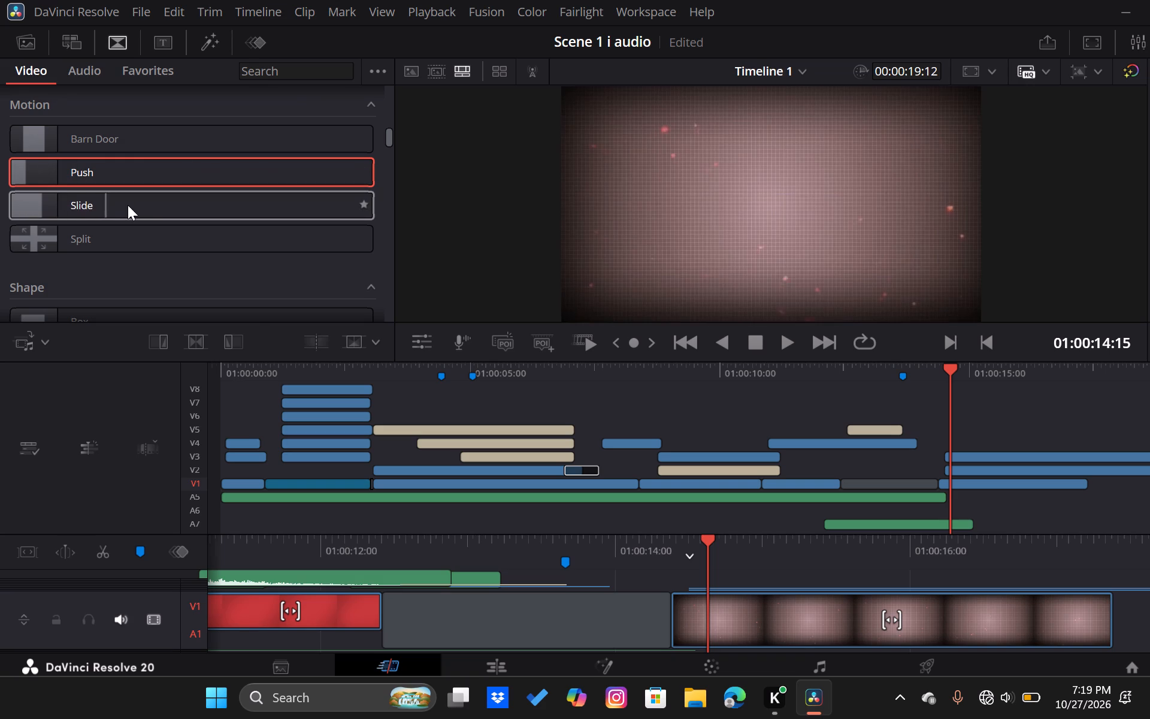
{"action": "scroll", "coordinate": [149, 211], "scroll_direction": "down", "scroll_amount": 2}
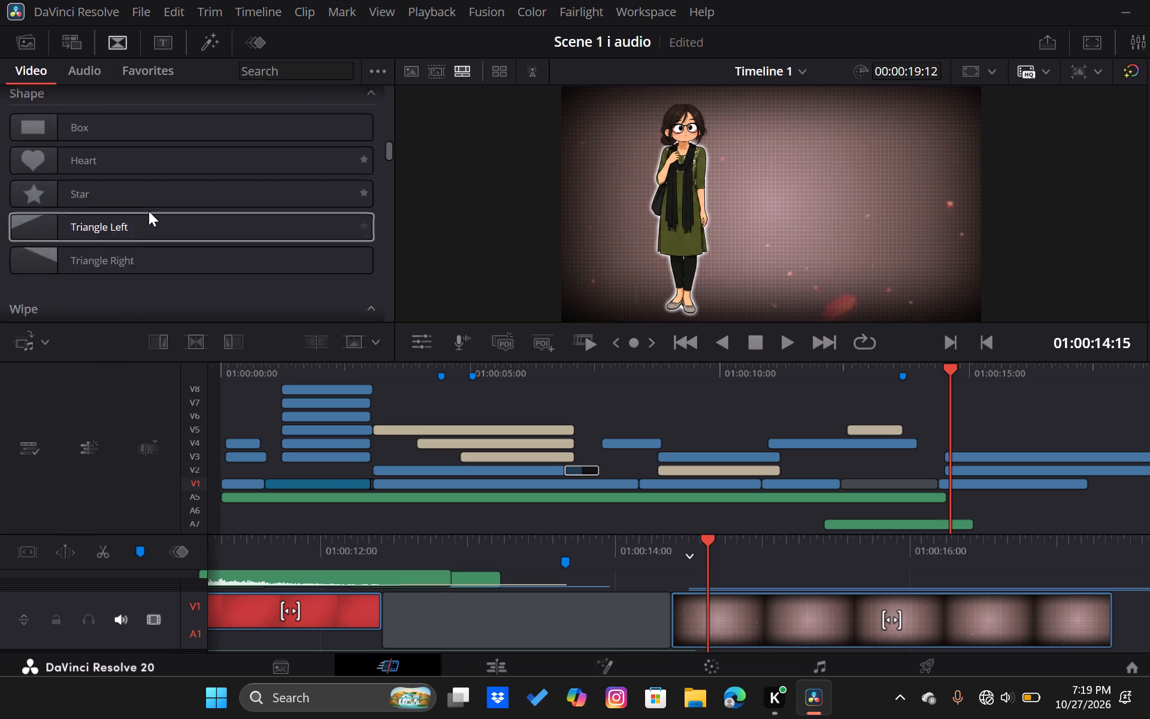
{"action": "scroll", "coordinate": [149, 211], "scroll_direction": "down", "scroll_amount": 3}
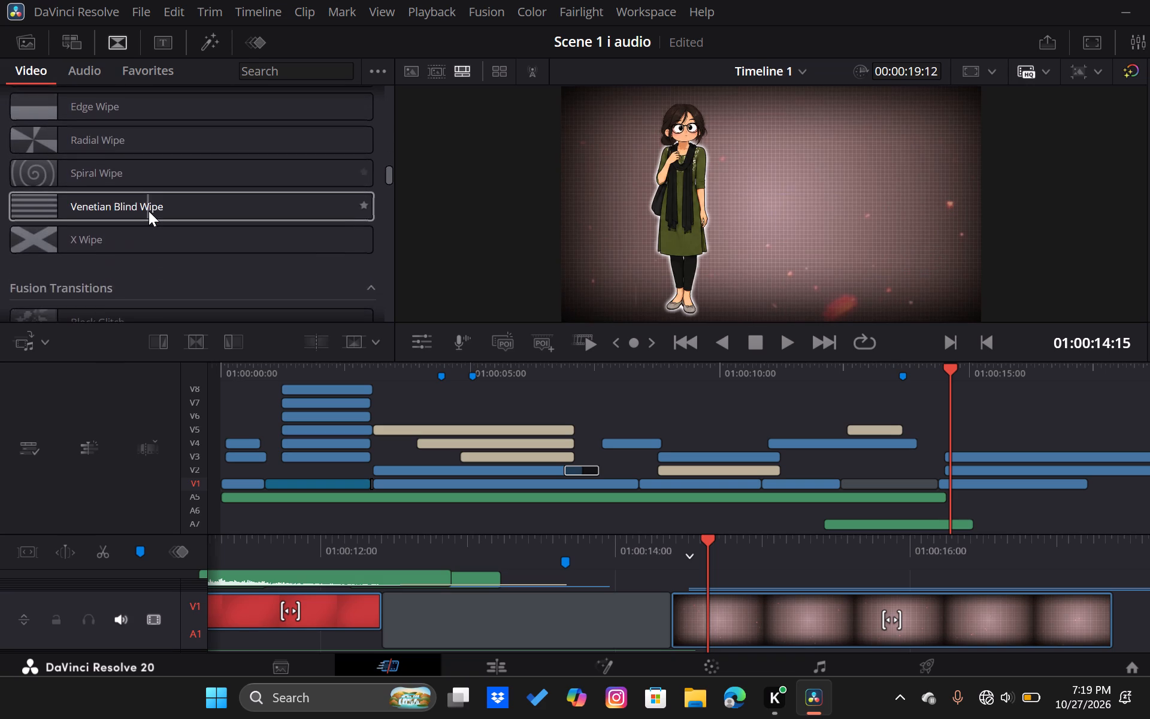
{"action": "scroll", "coordinate": [149, 211], "scroll_direction": "down", "scroll_amount": 3}
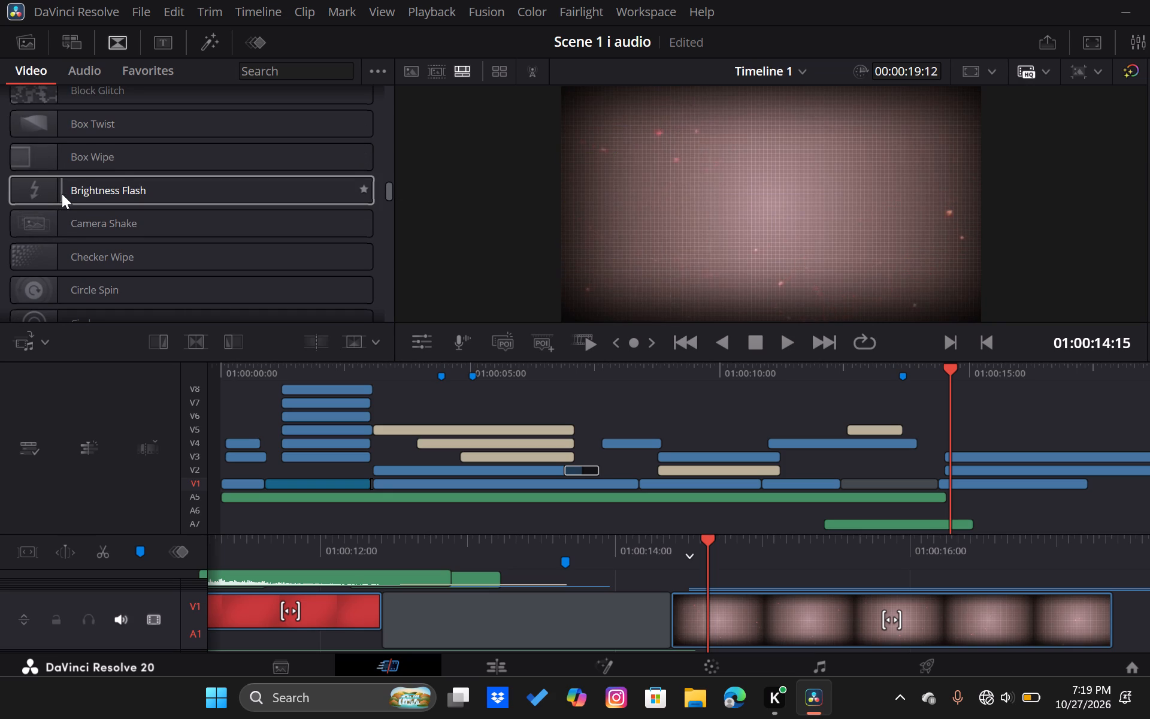
{"action": "scroll", "coordinate": [62, 194], "scroll_direction": "down", "scroll_amount": 1}
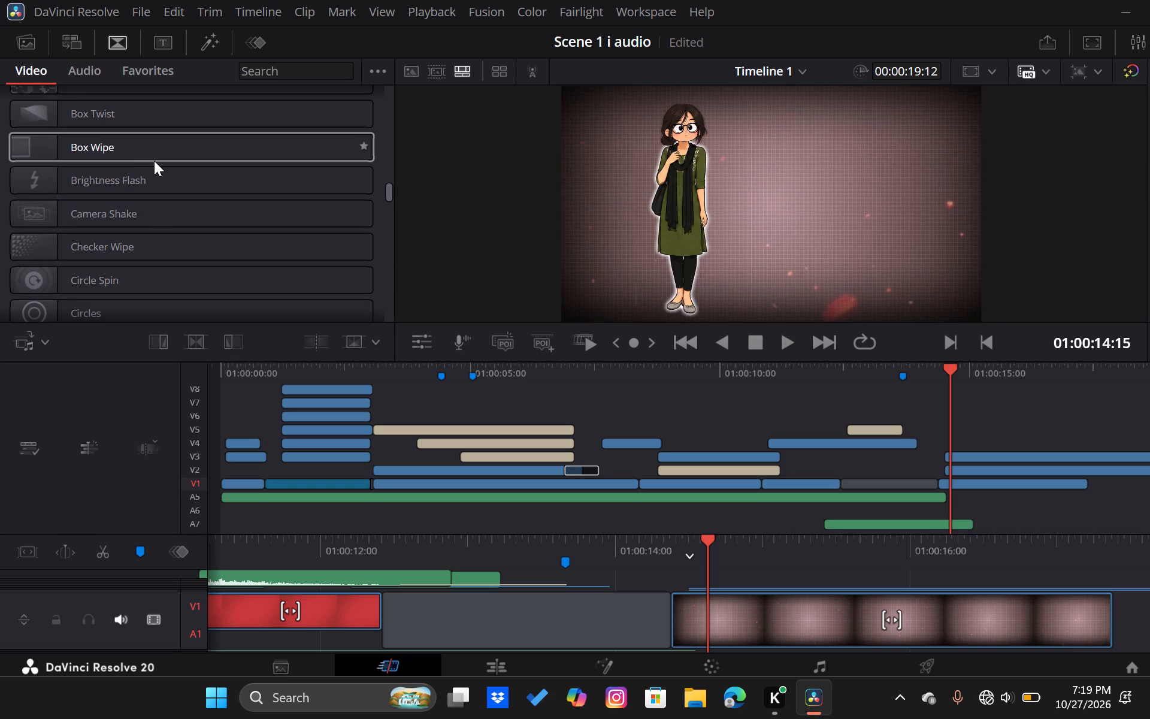
{"action": "scroll", "coordinate": [68, 194], "scroll_direction": "down", "scroll_amount": 2}
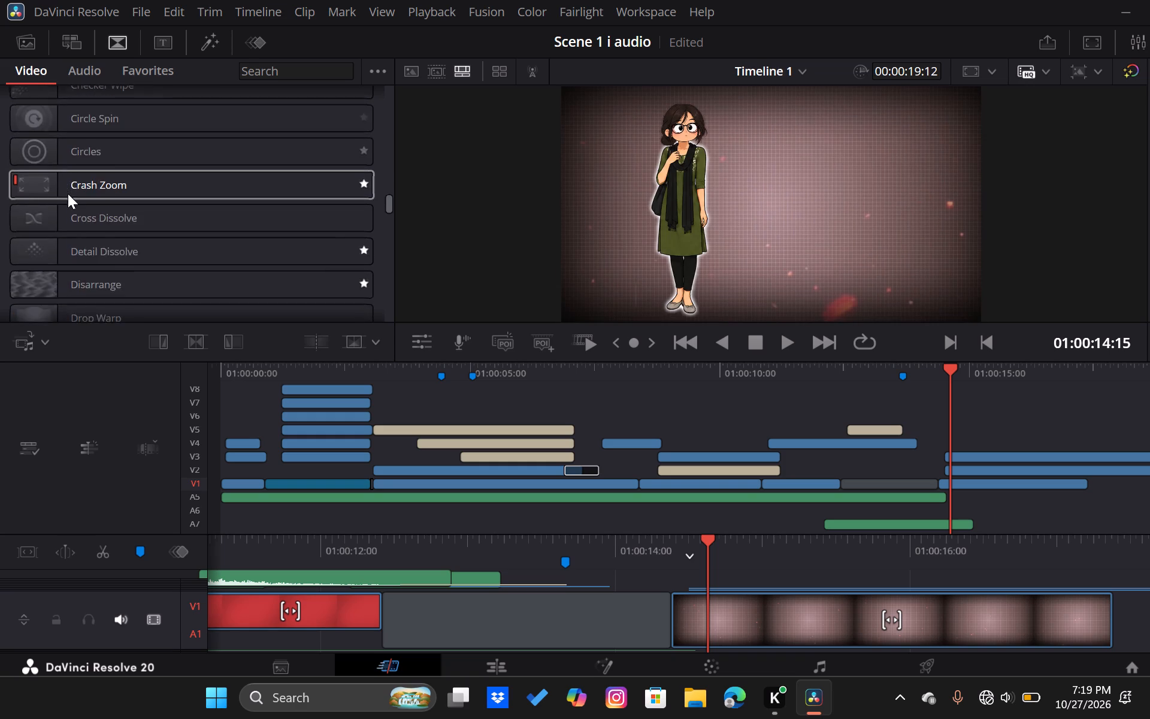
{"action": "scroll", "coordinate": [68, 194], "scroll_direction": "down", "scroll_amount": 3}
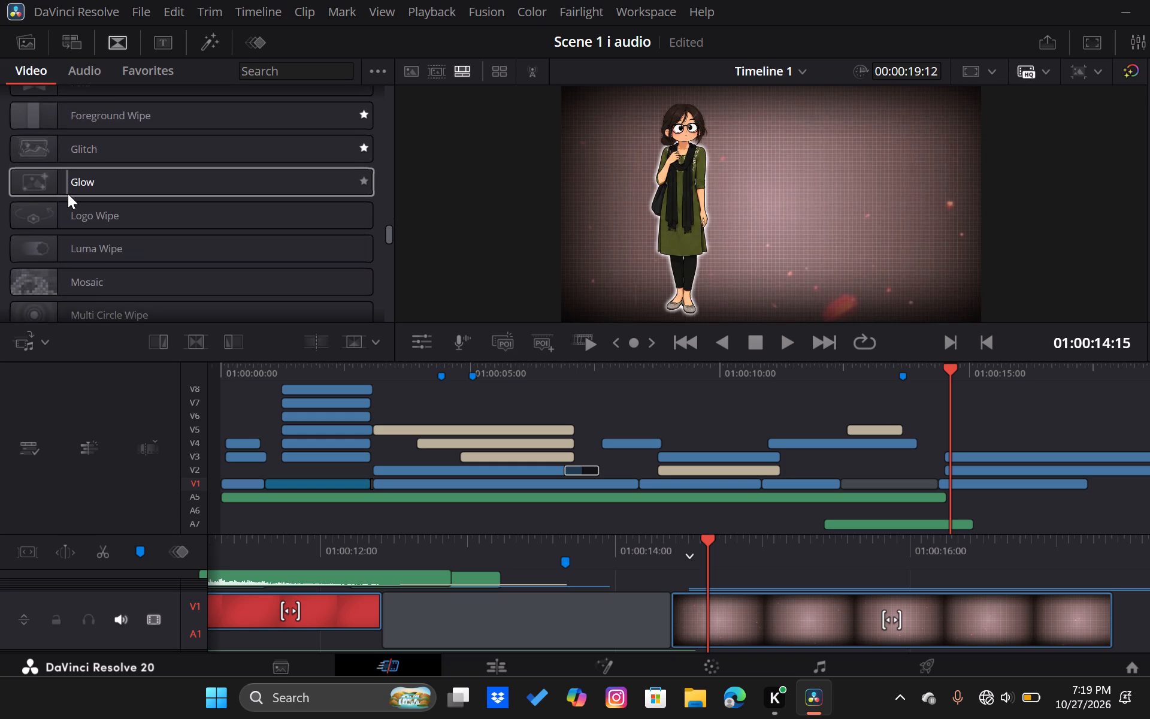
{"action": "scroll", "coordinate": [68, 194], "scroll_direction": "down", "scroll_amount": 4}
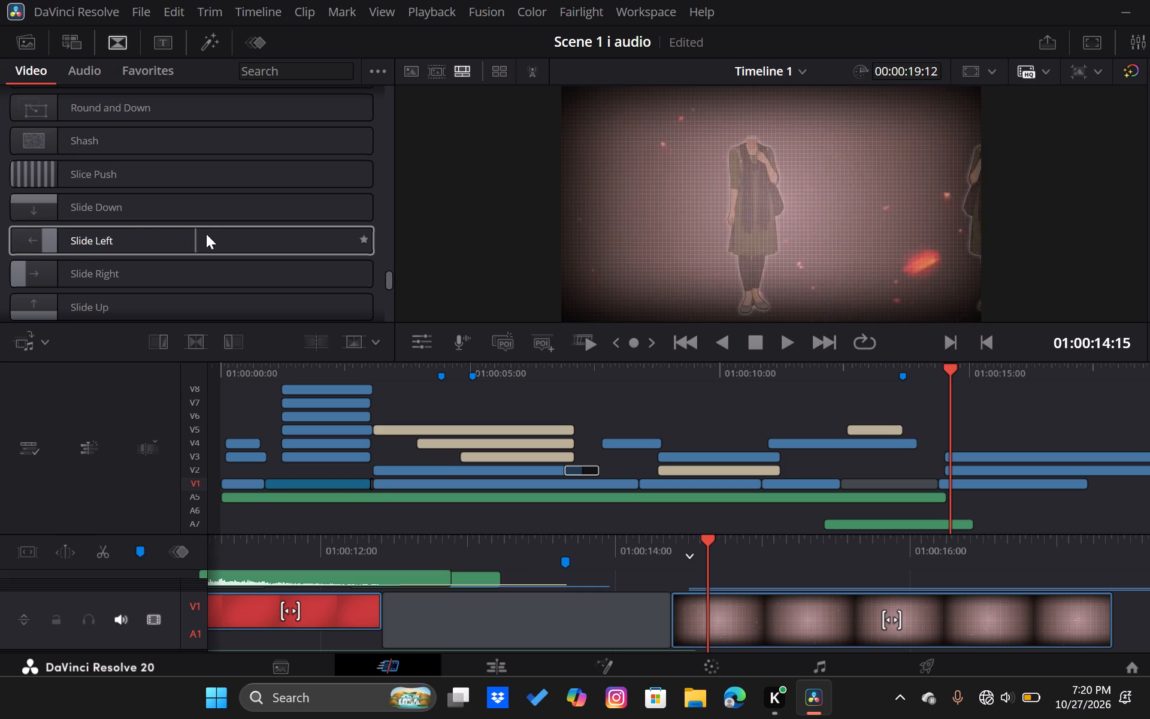
{"action": "scroll", "coordinate": [159, 210], "scroll_direction": "up", "scroll_amount": 3}
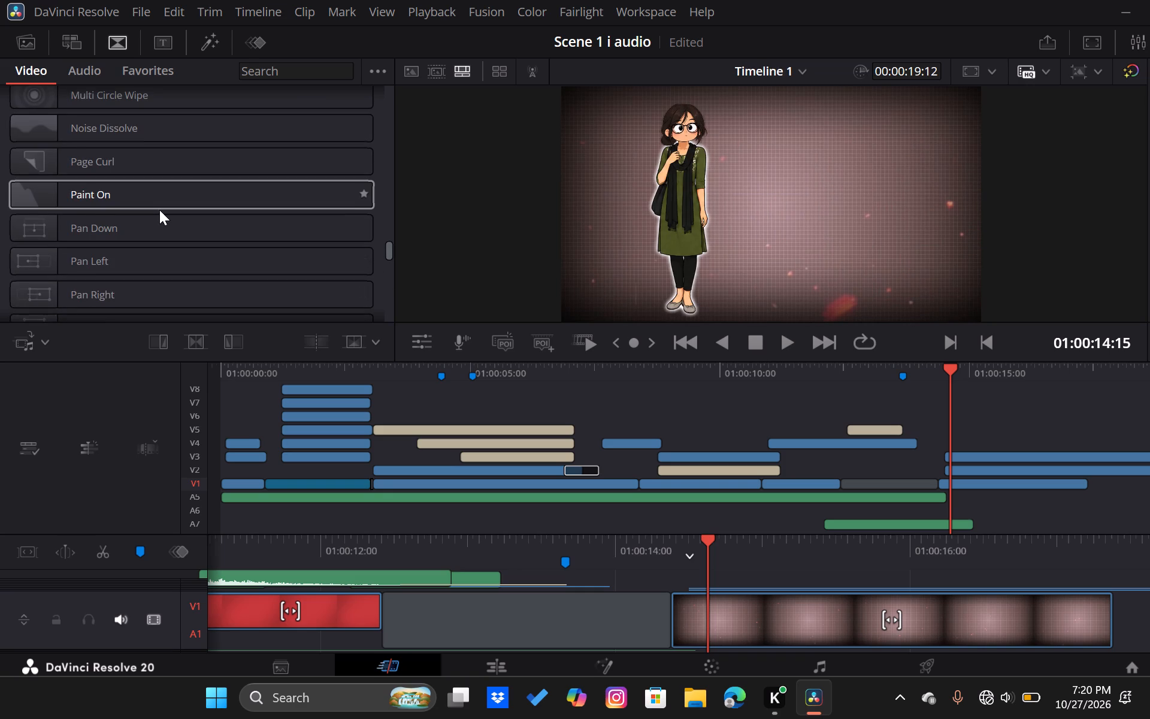
{"action": "scroll", "coordinate": [159, 210], "scroll_direction": "up", "scroll_amount": 6}
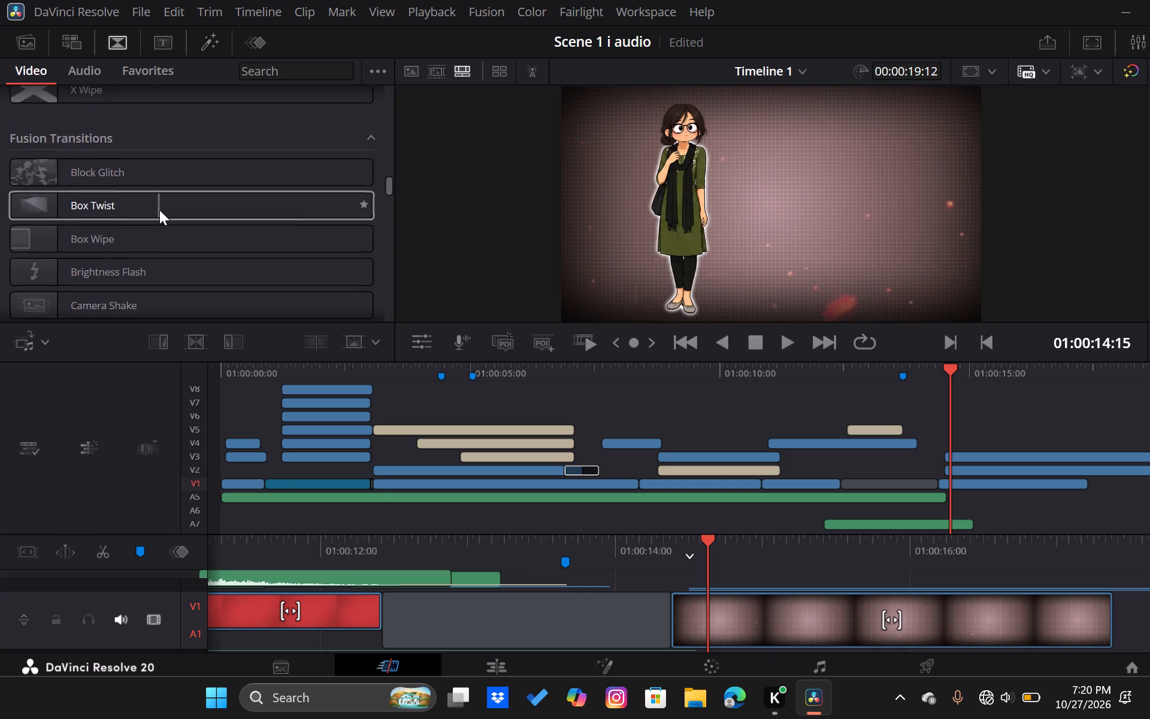
{"action": "scroll", "coordinate": [159, 210], "scroll_direction": "up", "scroll_amount": 5}
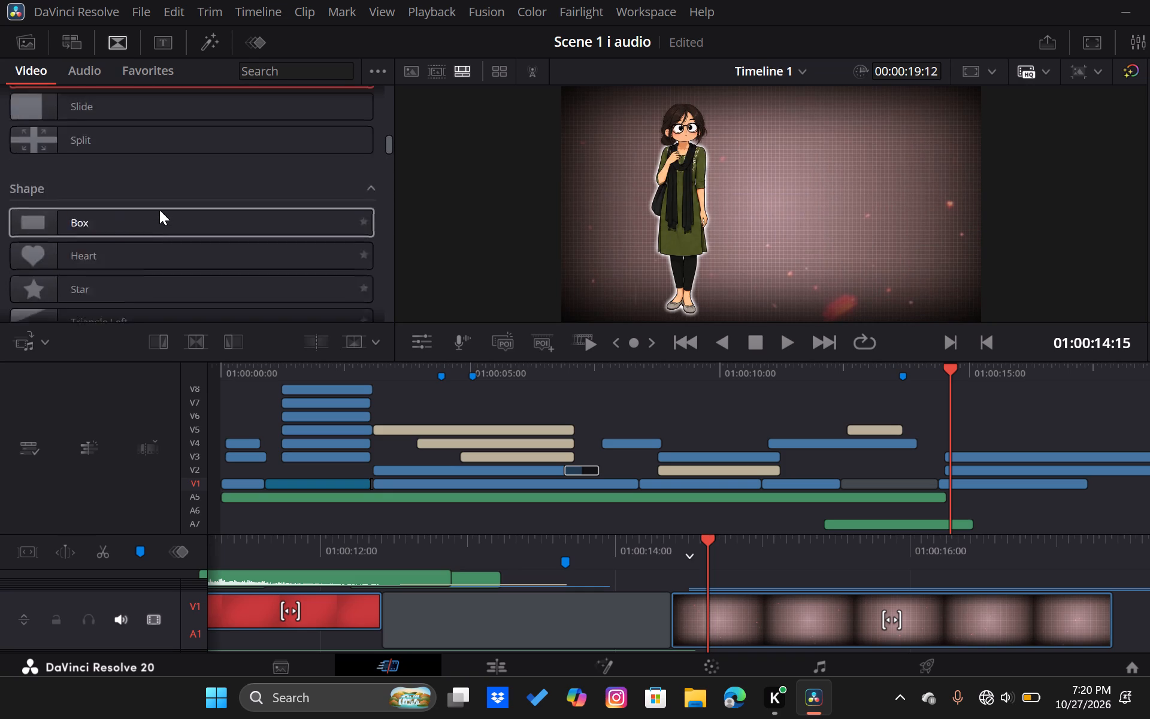
{"action": "scroll", "coordinate": [159, 210], "scroll_direction": "up", "scroll_amount": 1}
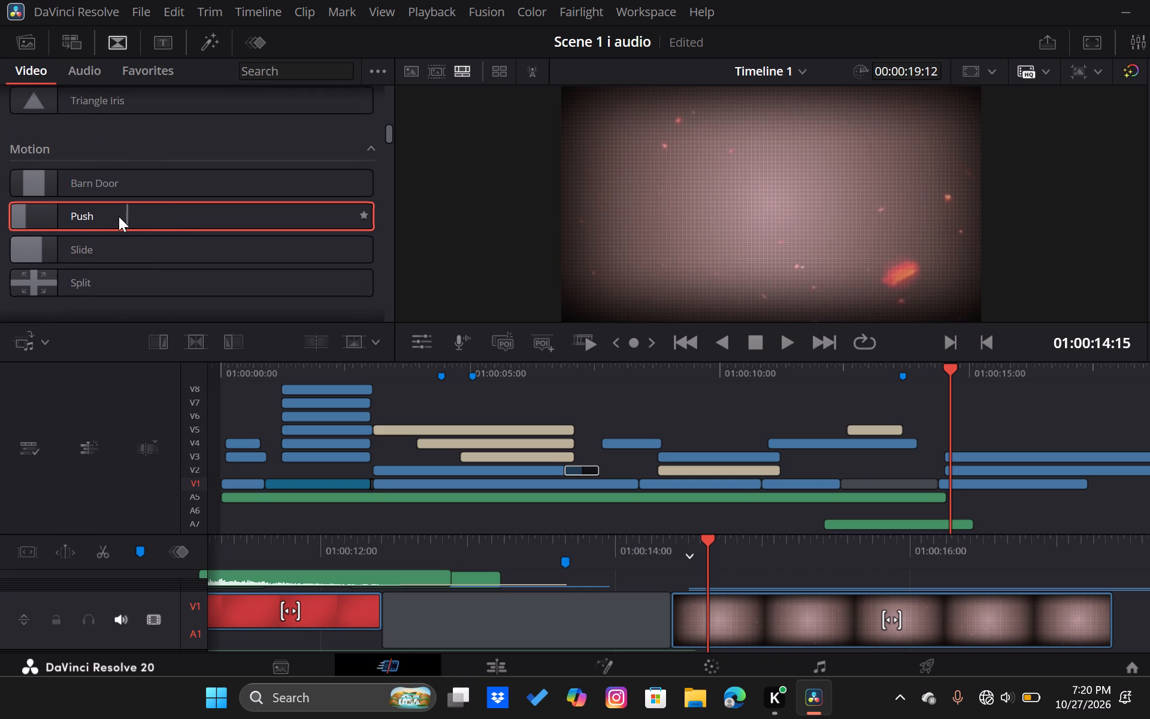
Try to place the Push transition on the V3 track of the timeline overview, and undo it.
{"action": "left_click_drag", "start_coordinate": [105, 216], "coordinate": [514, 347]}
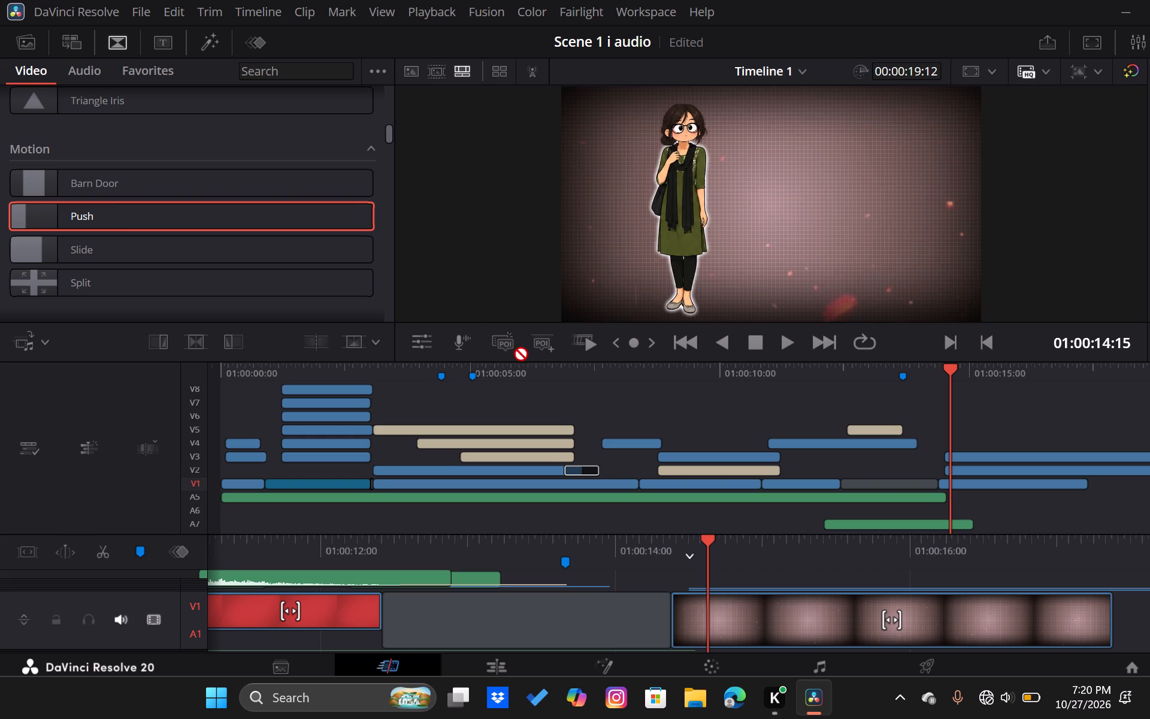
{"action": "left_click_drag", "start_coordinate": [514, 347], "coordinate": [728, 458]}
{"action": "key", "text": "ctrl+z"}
Scrub the timeline back to the existing Glow transition on V2 and examine how it is placed.
{"action": "scroll", "coordinate": [855, 460], "scroll_direction": "left", "scroll_amount": 1}
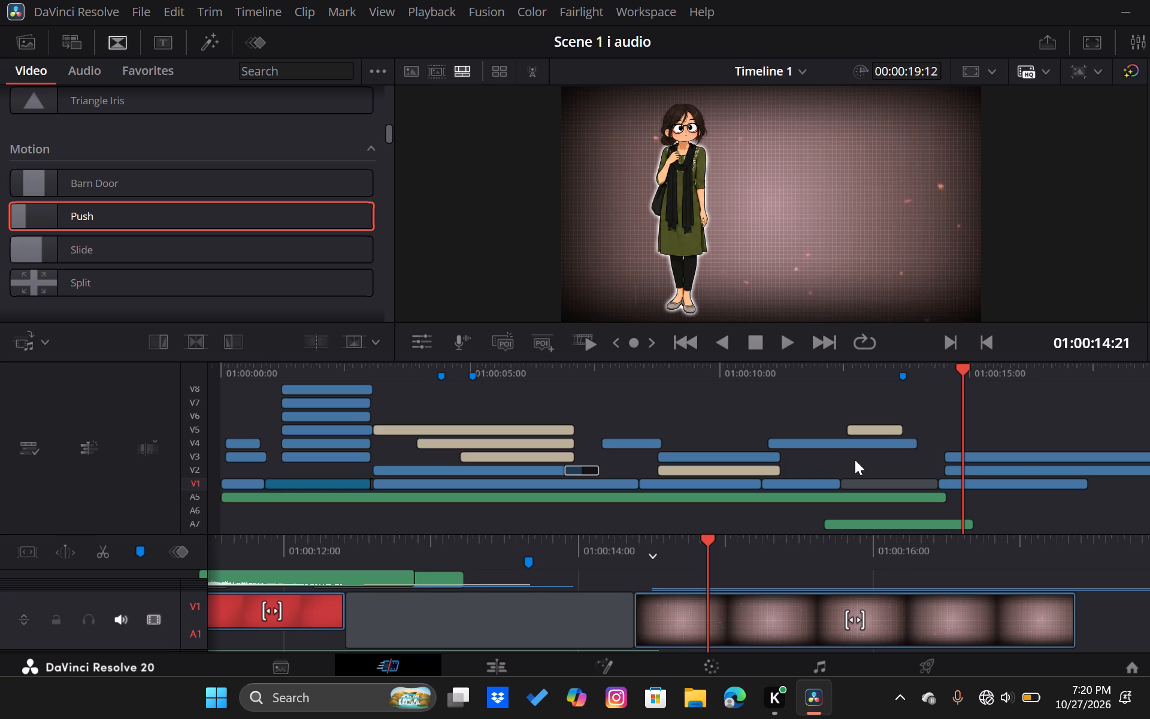
{"action": "scroll", "coordinate": [855, 460], "scroll_direction": "left", "scroll_amount": 1}
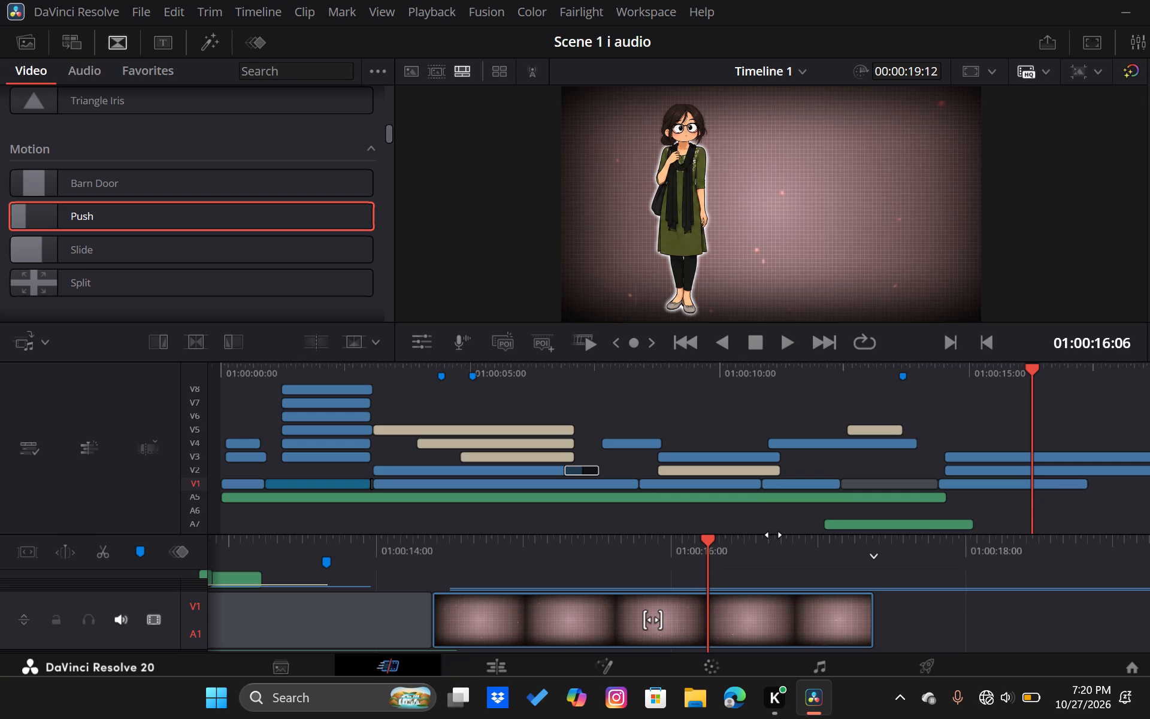
{"action": "left_click_drag", "start_coordinate": [773, 534], "coordinate": [771, 519]}
{"action": "scroll", "coordinate": [909, 447], "scroll_direction": "left", "scroll_amount": 4}
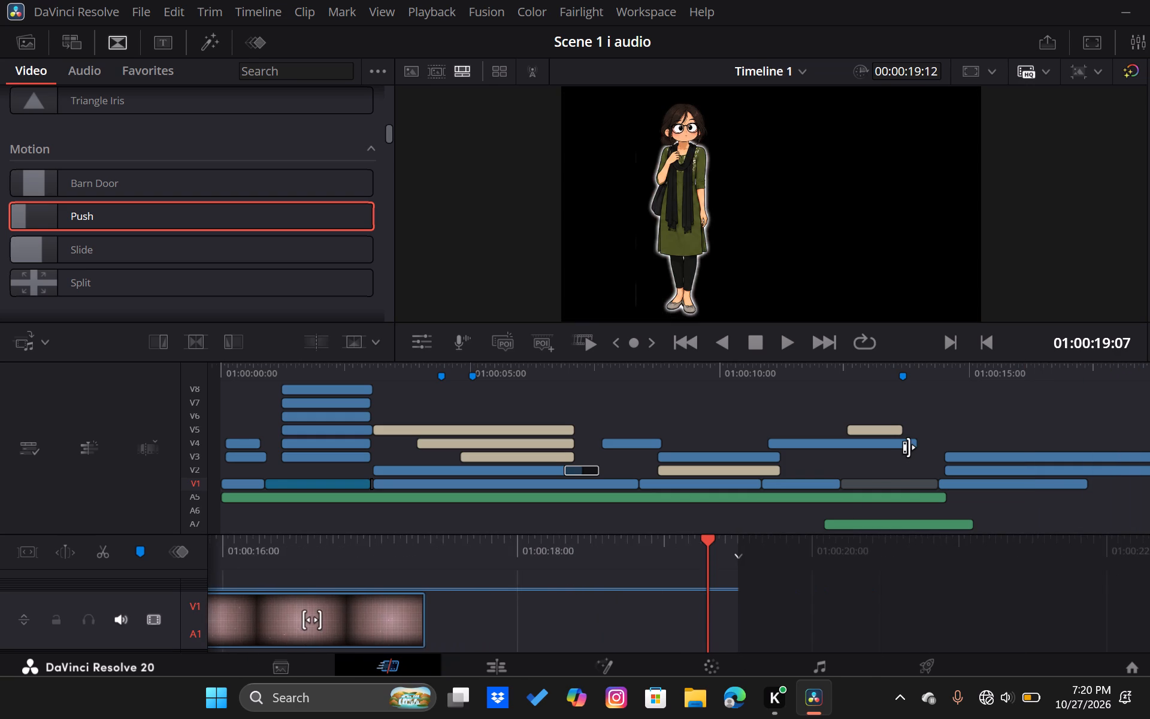
{"action": "scroll", "coordinate": [909, 447], "scroll_direction": "right", "scroll_amount": 12}
{"action": "scroll", "coordinate": [909, 447], "scroll_direction": "left", "scroll_amount": 1}
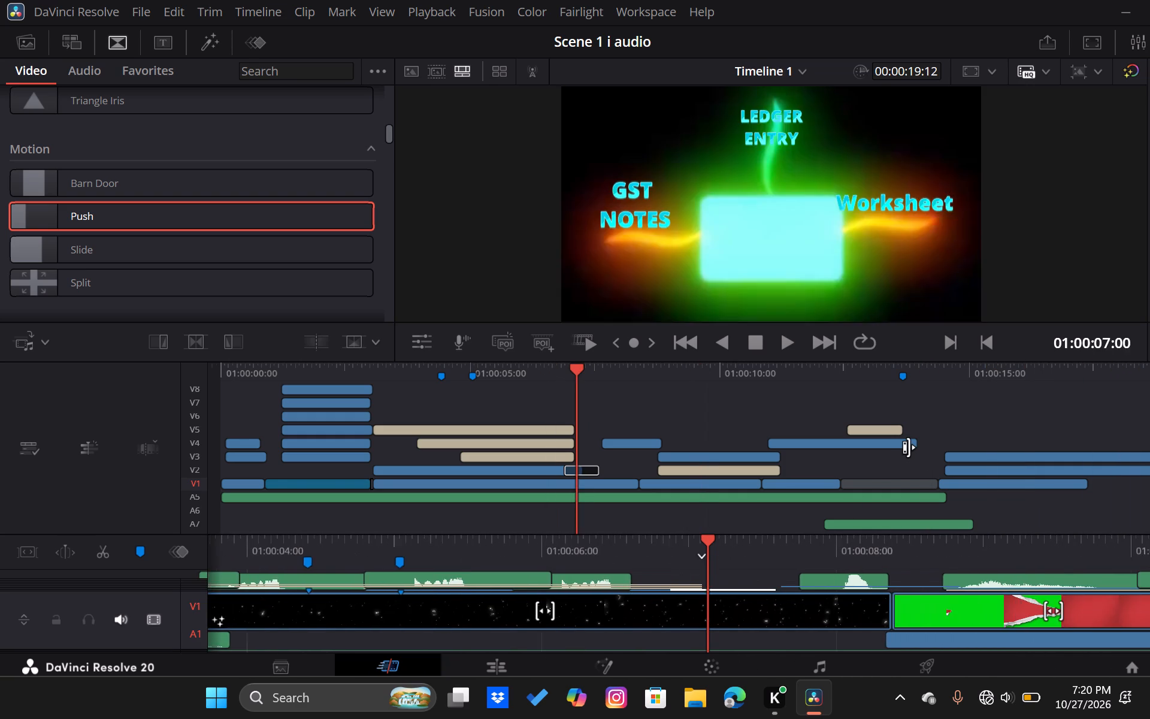
{"action": "scroll", "coordinate": [909, 447], "scroll_direction": "left", "scroll_amount": 1}
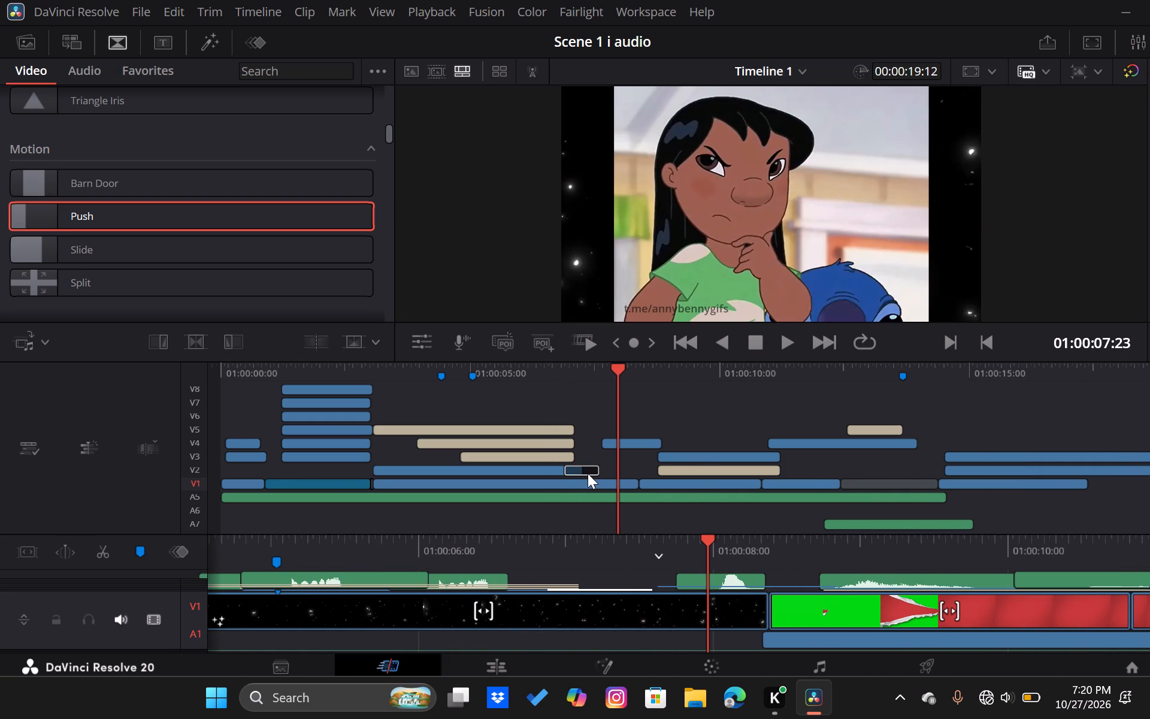
{"action": "left_click", "coordinate": [586, 470]}
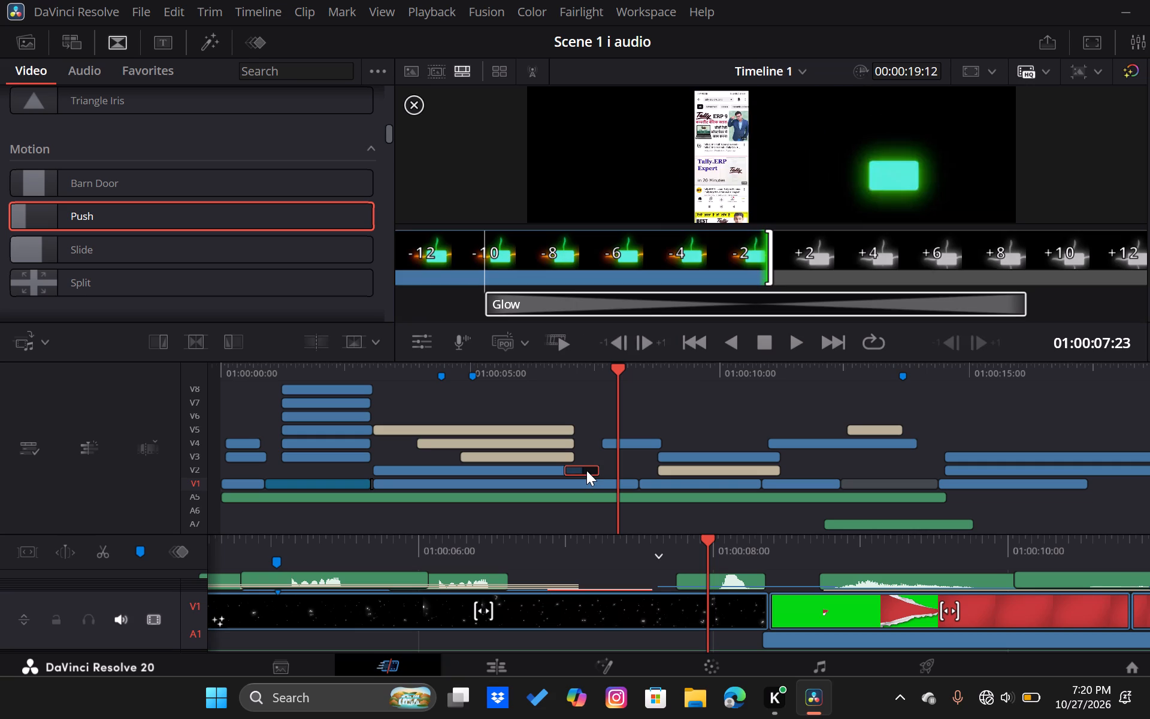
{"action": "left_click", "coordinate": [833, 396]}
Add the Push transition to the start of the character's head clip on V3, near 01:00:14:15.
{"action": "scroll", "coordinate": [833, 396], "scroll_direction": "left", "scroll_amount": 3}
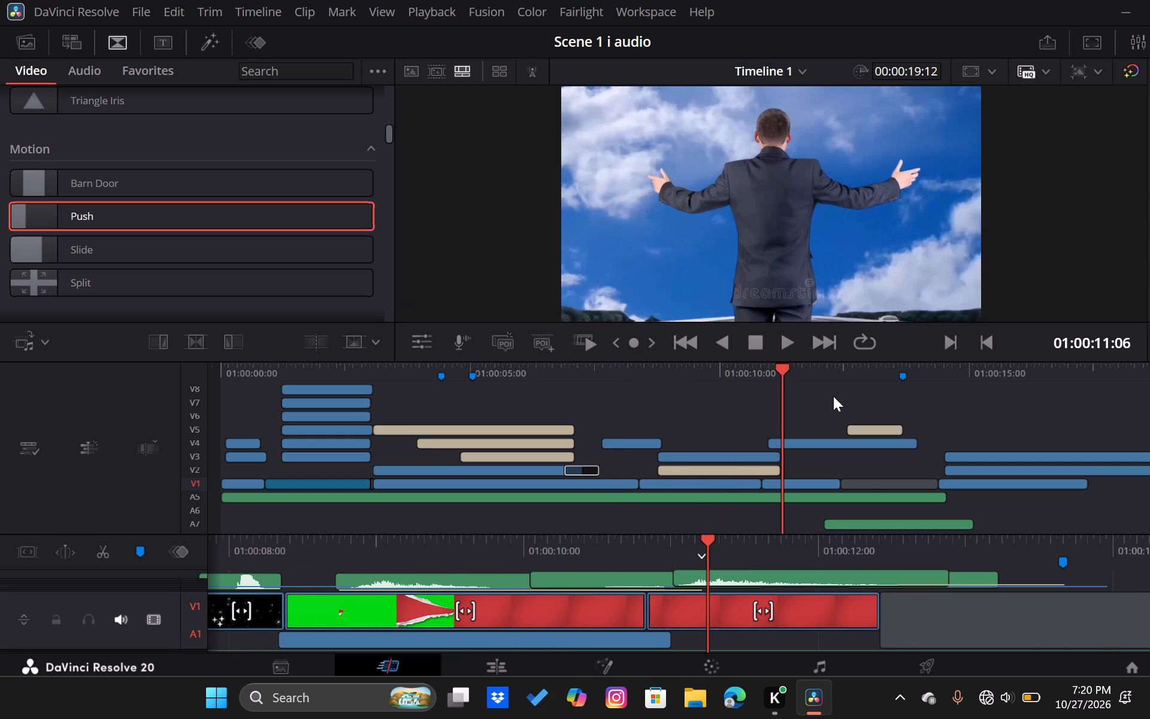
{"action": "scroll", "coordinate": [833, 396], "scroll_direction": "left", "scroll_amount": 1}
{"action": "left_click", "coordinate": [795, 423]}
{"action": "scroll", "coordinate": [610, 420], "scroll_direction": "left", "scroll_amount": 19}
{"action": "scroll", "coordinate": [706, 409], "scroll_direction": "right", "scroll_amount": 2}
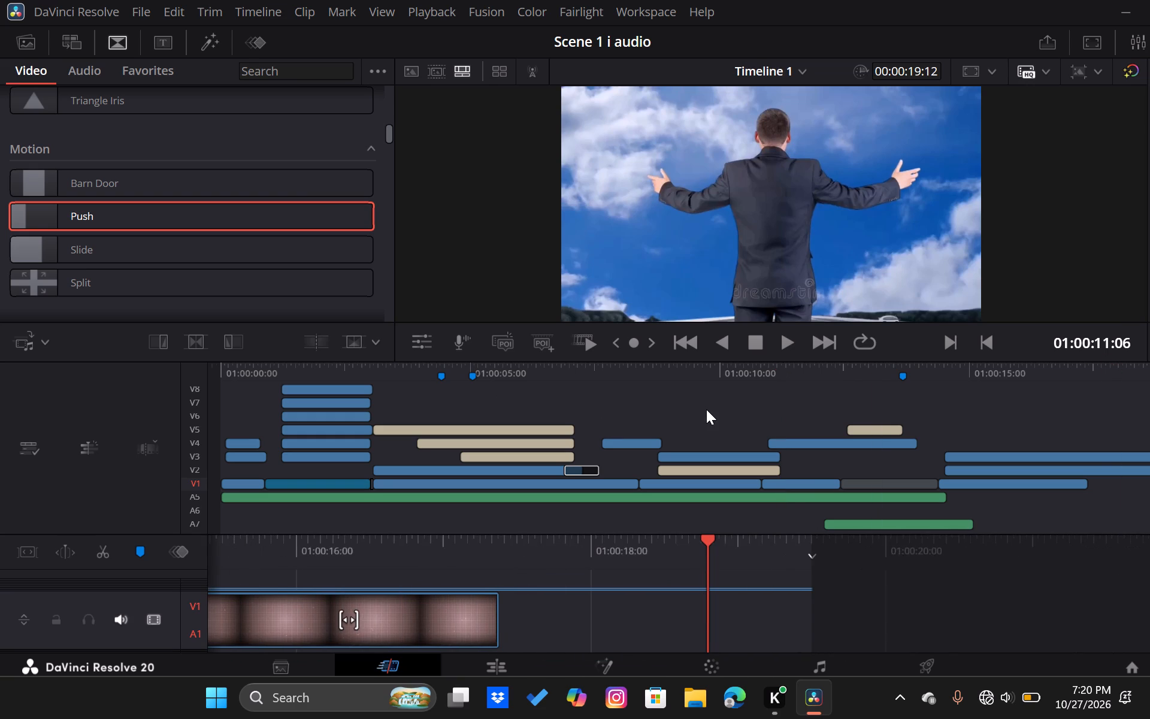
{"action": "scroll", "coordinate": [706, 409], "scroll_direction": "right", "scroll_amount": 4}
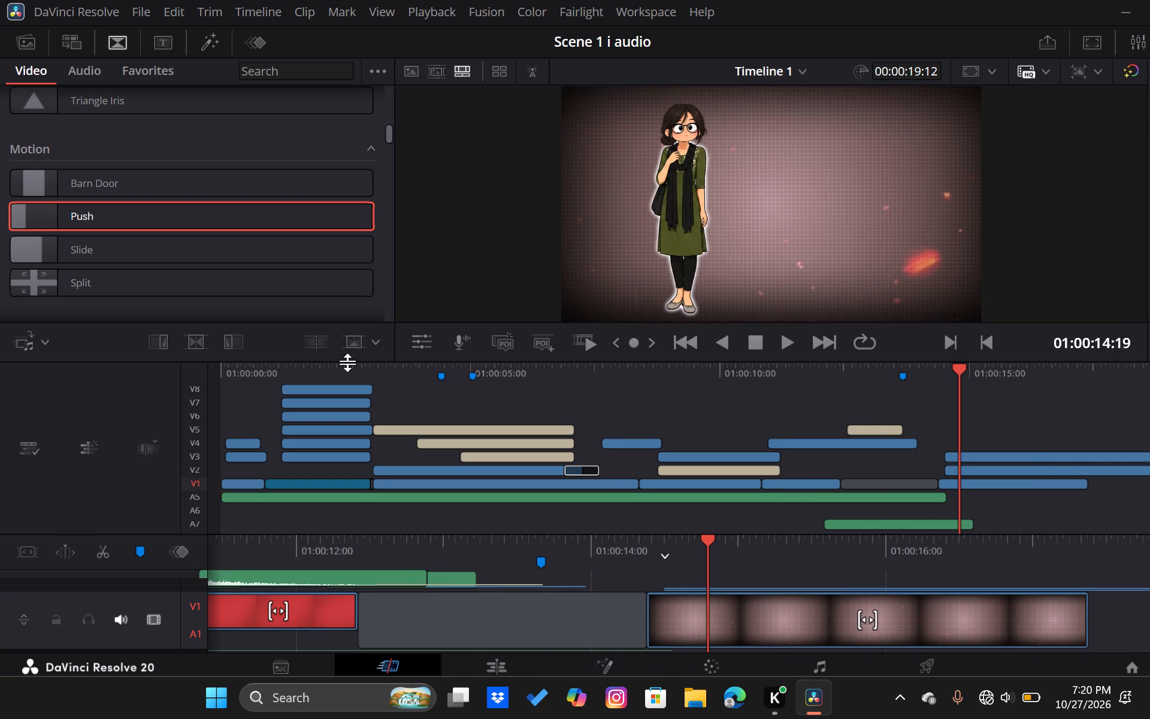
{"action": "left_click_drag", "start_coordinate": [129, 212], "coordinate": [1005, 471]}
{"action": "left_click_drag", "start_coordinate": [1005, 471], "coordinate": [959, 450]}
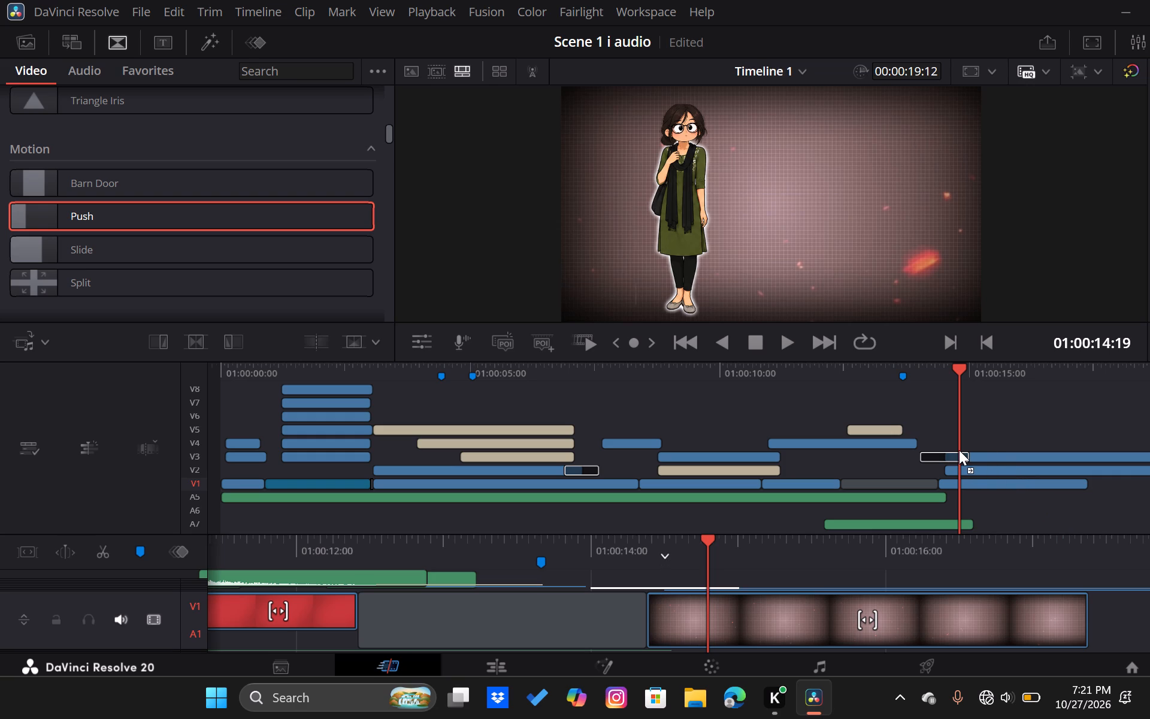
{"action": "left_click_drag", "start_coordinate": [959, 450], "coordinate": [955, 452]}
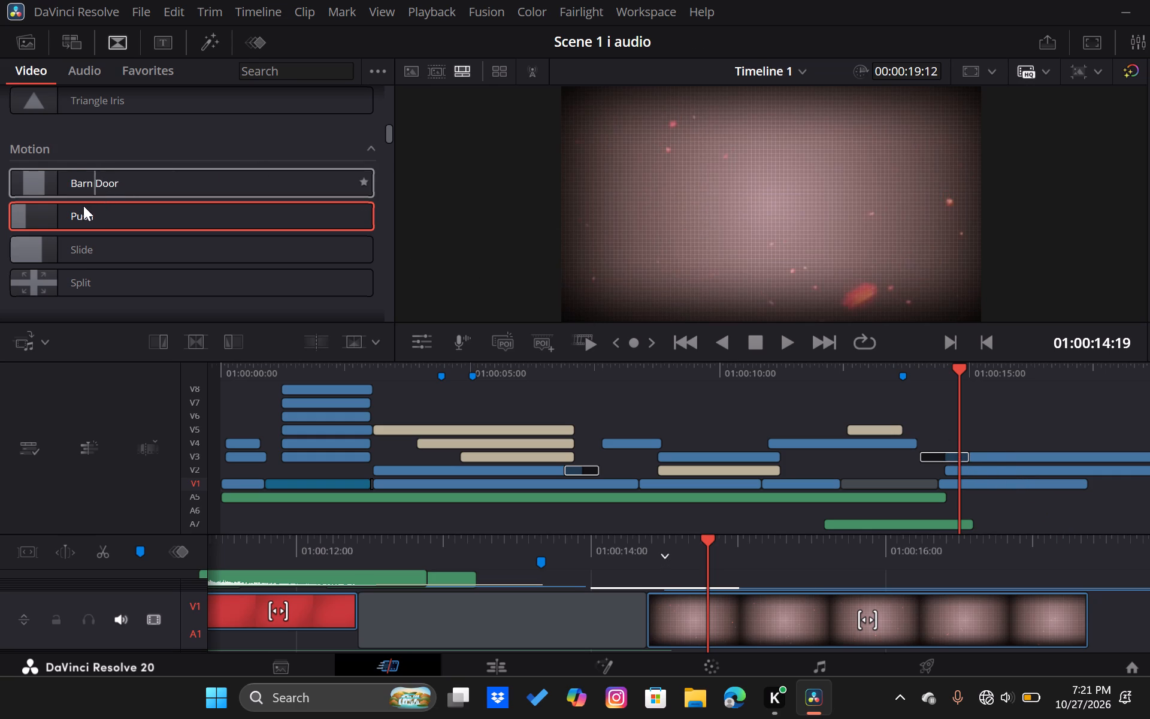
Add the same Push transition to the start of the body pose clip on V2.
{"action": "left_click_drag", "start_coordinate": [77, 213], "coordinate": [851, 389]}
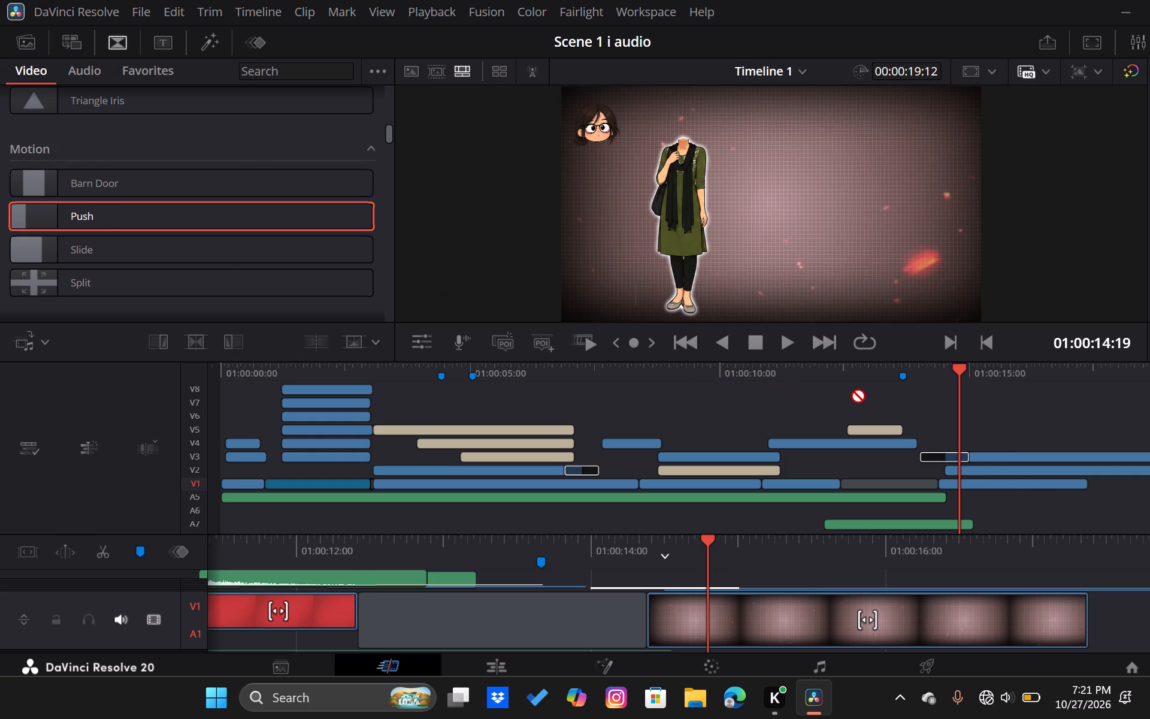
{"action": "left_click_drag", "start_coordinate": [851, 389], "coordinate": [956, 473]}
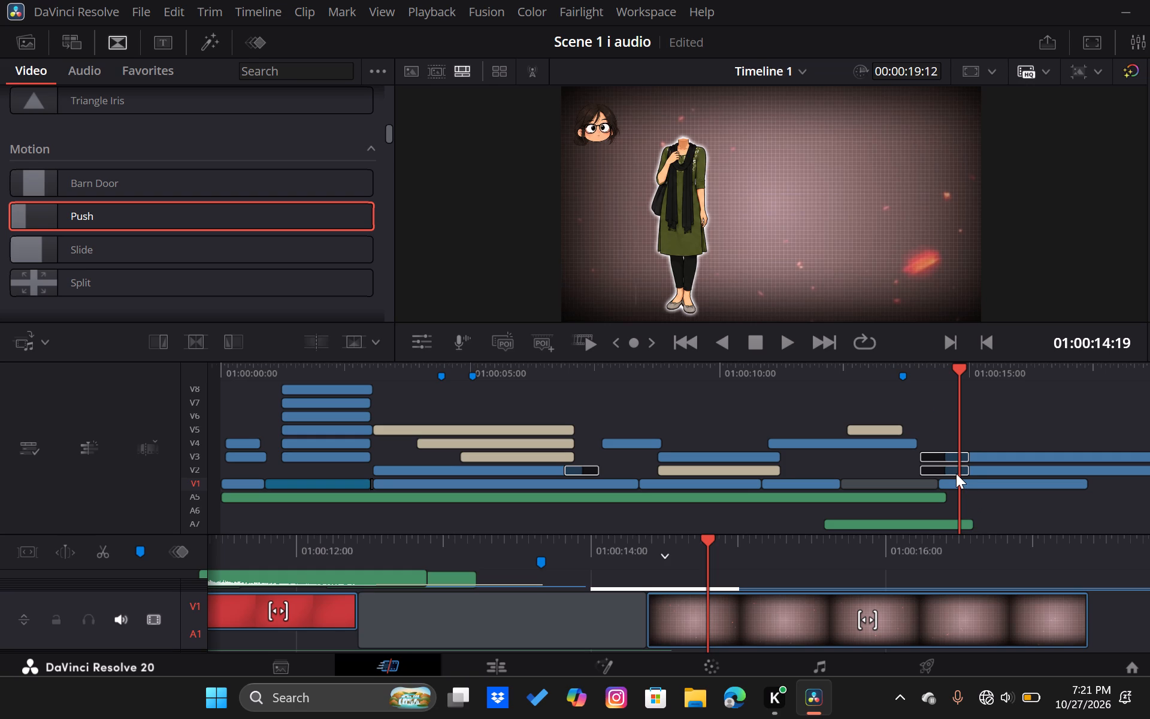
Play the timeline twice from just before the Push transitions to review how the character's head and body enter.
{"action": "left_click", "coordinate": [883, 379]}
{"action": "key", "text": "space"}
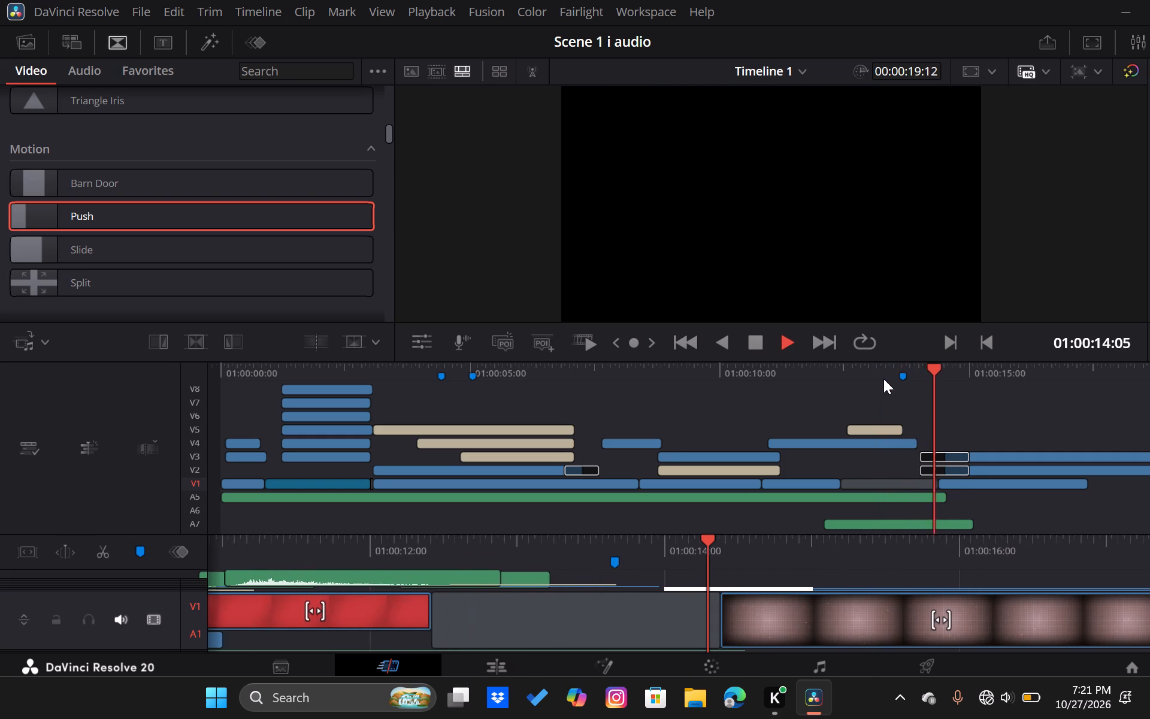
{"action": "key", "text": "space"}
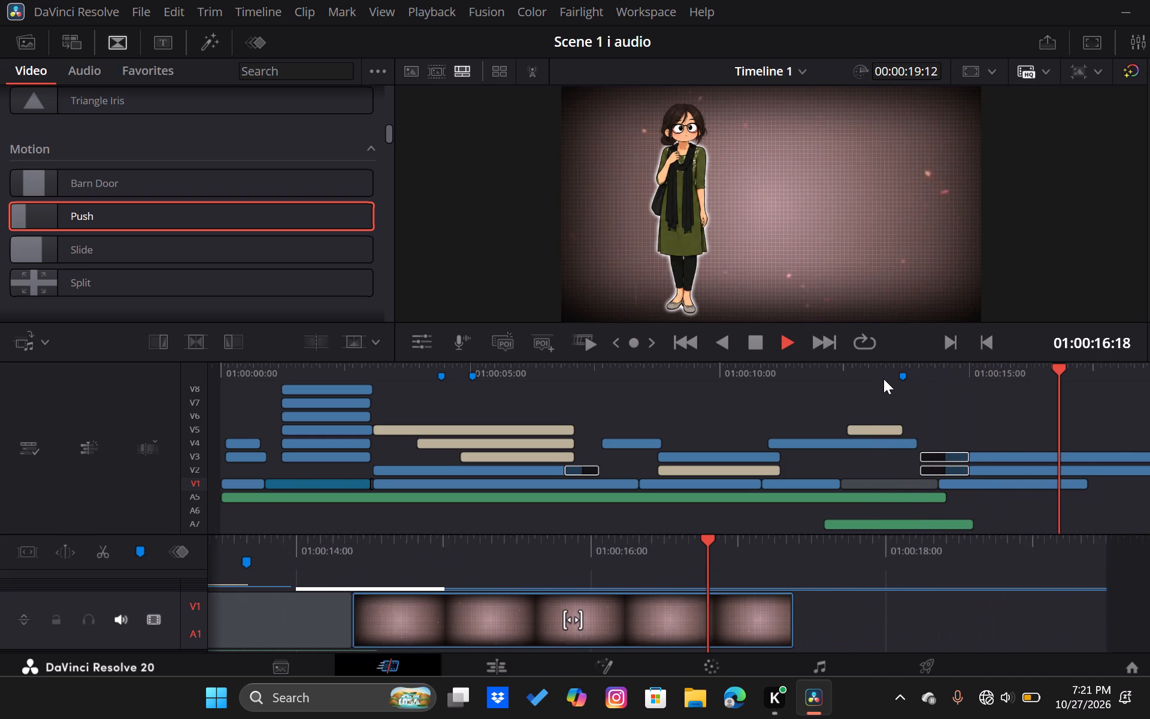
{"action": "scroll", "coordinate": [883, 379], "scroll_direction": "left", "scroll_amount": 1}
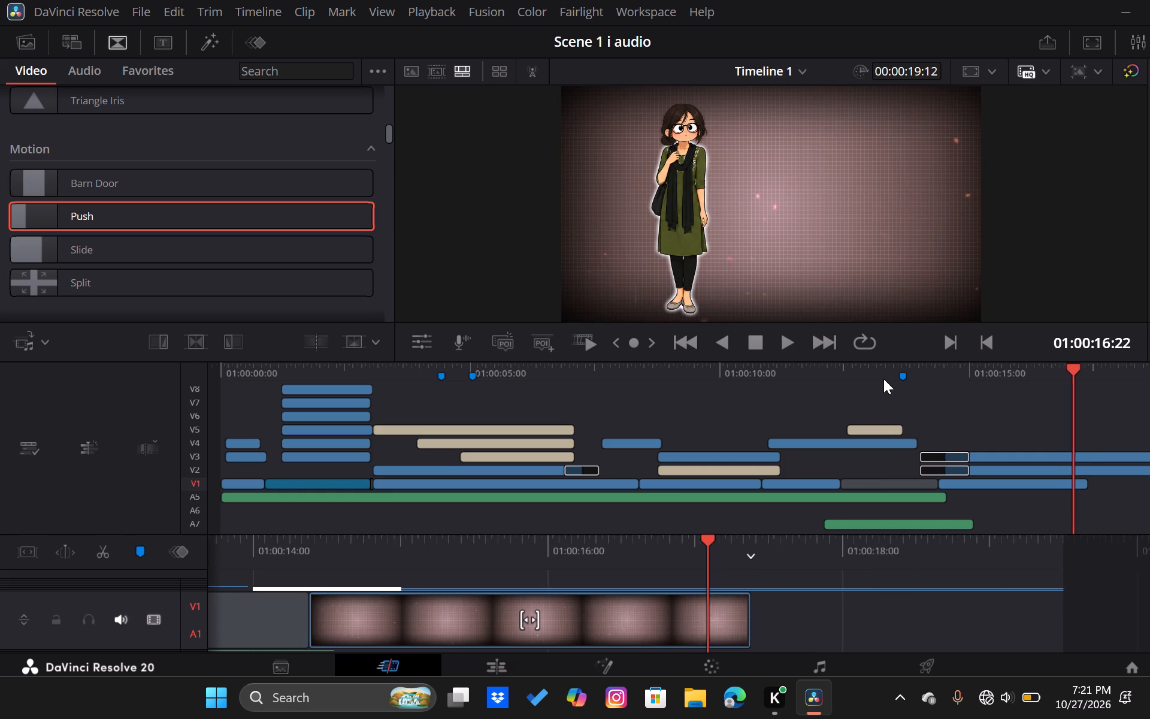
{"action": "scroll", "coordinate": [883, 379], "scroll_direction": "left", "scroll_amount": 1}
{"action": "left_click", "coordinate": [883, 379]}
{"action": "key", "text": "space"}
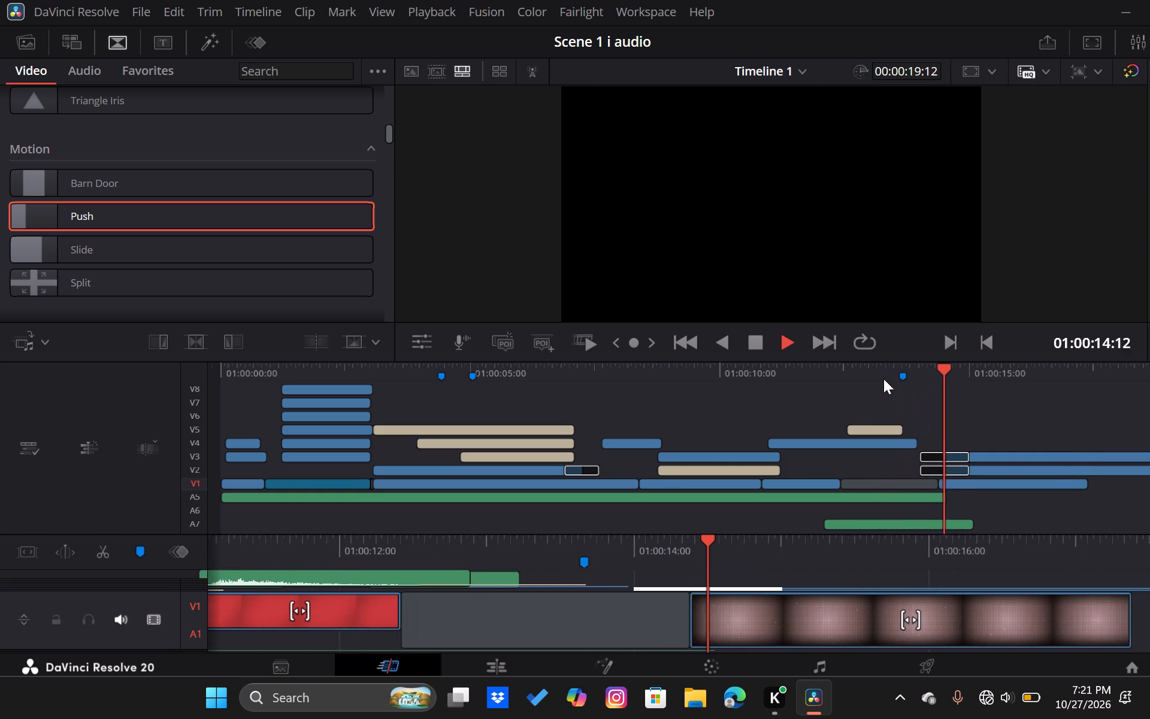
{"action": "key", "text": "space"}
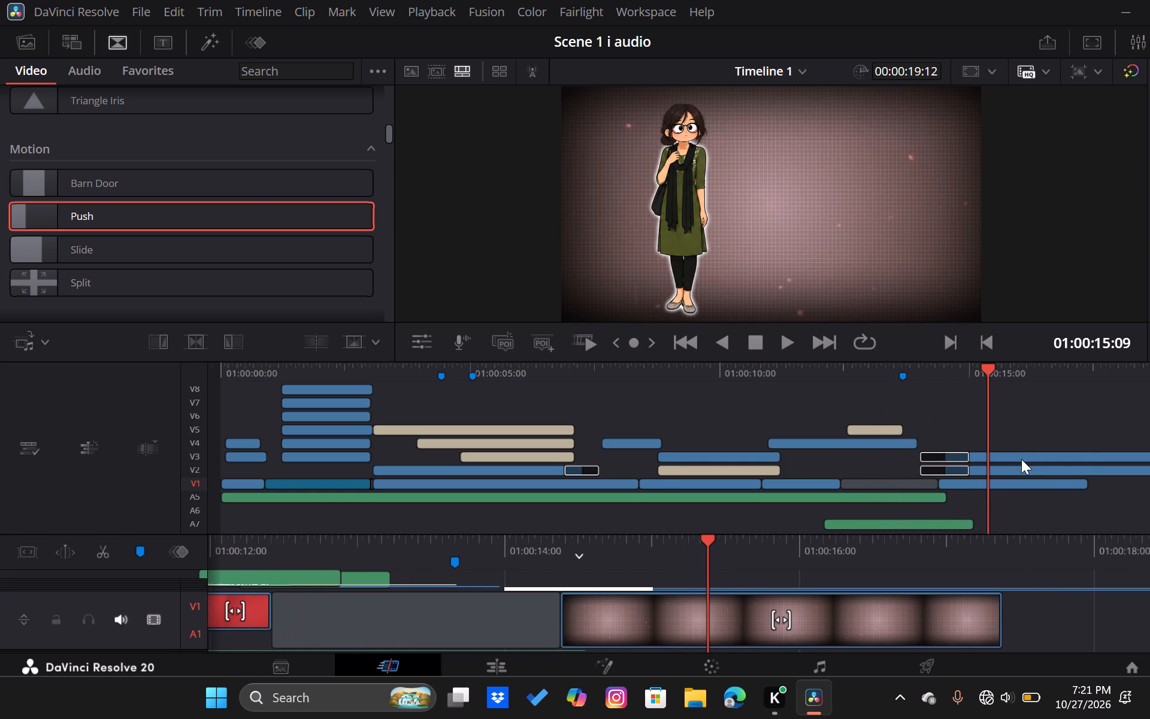
Select the head clip on V3 and the body clip on V2 and shift them together about 4 frames earlier.
{"action": "left_click", "coordinate": [1019, 457]}
{"action": "left_click", "coordinate": [1004, 439]}
{"action": "left_click_drag", "start_coordinate": [1004, 439], "coordinate": [1009, 464]}
{"action": "left_click_drag", "start_coordinate": [1009, 455], "coordinate": [1000, 456]}
Play from the end of the businessman shot through the Push transitions to review the new entrance timing.
{"action": "scroll", "coordinate": [1000, 456], "scroll_direction": "left", "scroll_amount": 1}
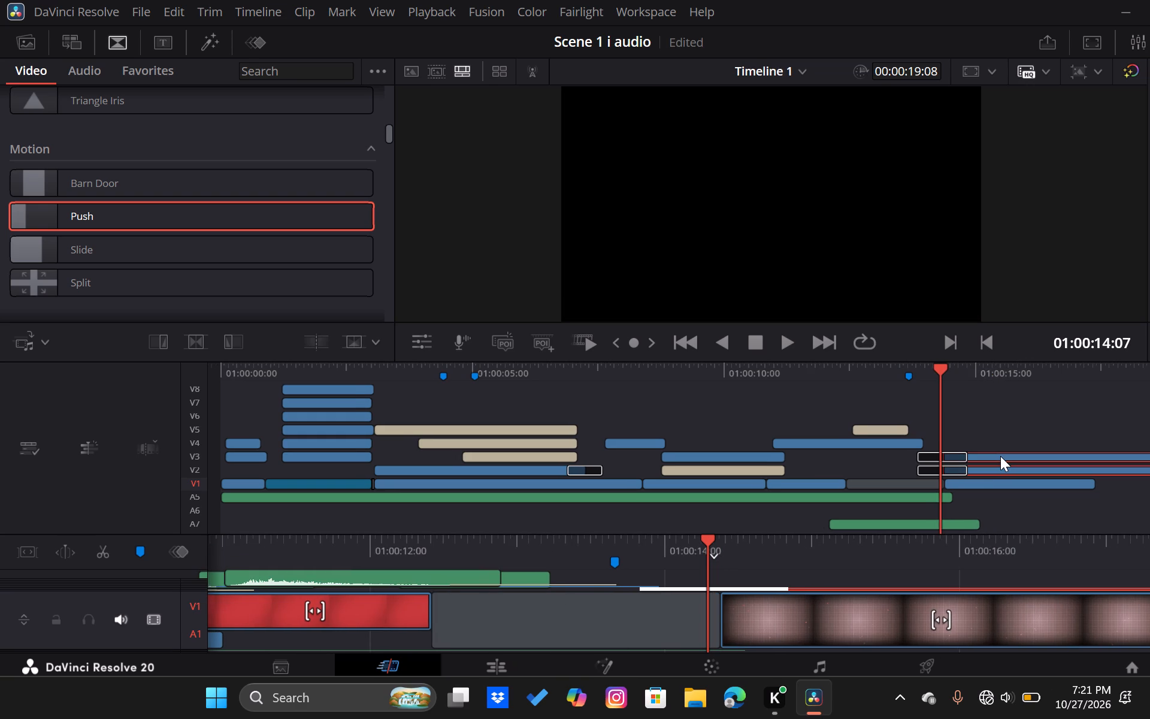
{"action": "scroll", "coordinate": [1000, 456], "scroll_direction": "left", "scroll_amount": 1}
{"action": "left_click", "coordinate": [865, 377]}
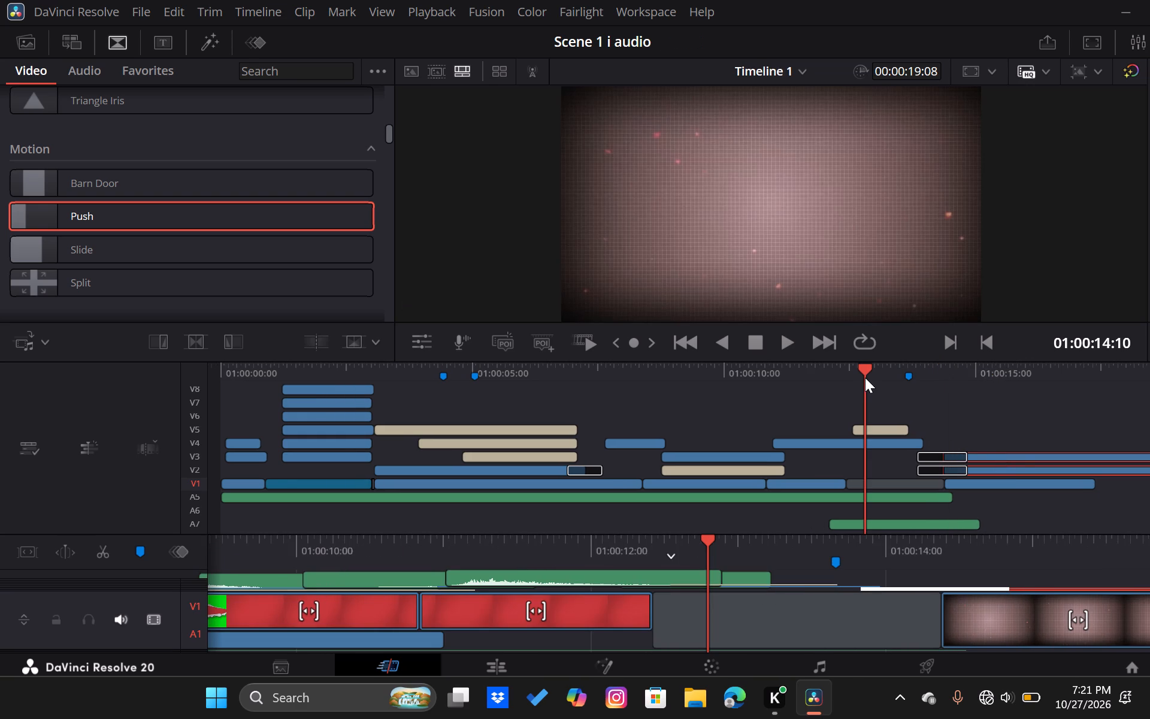
{"action": "key", "text": "space"}
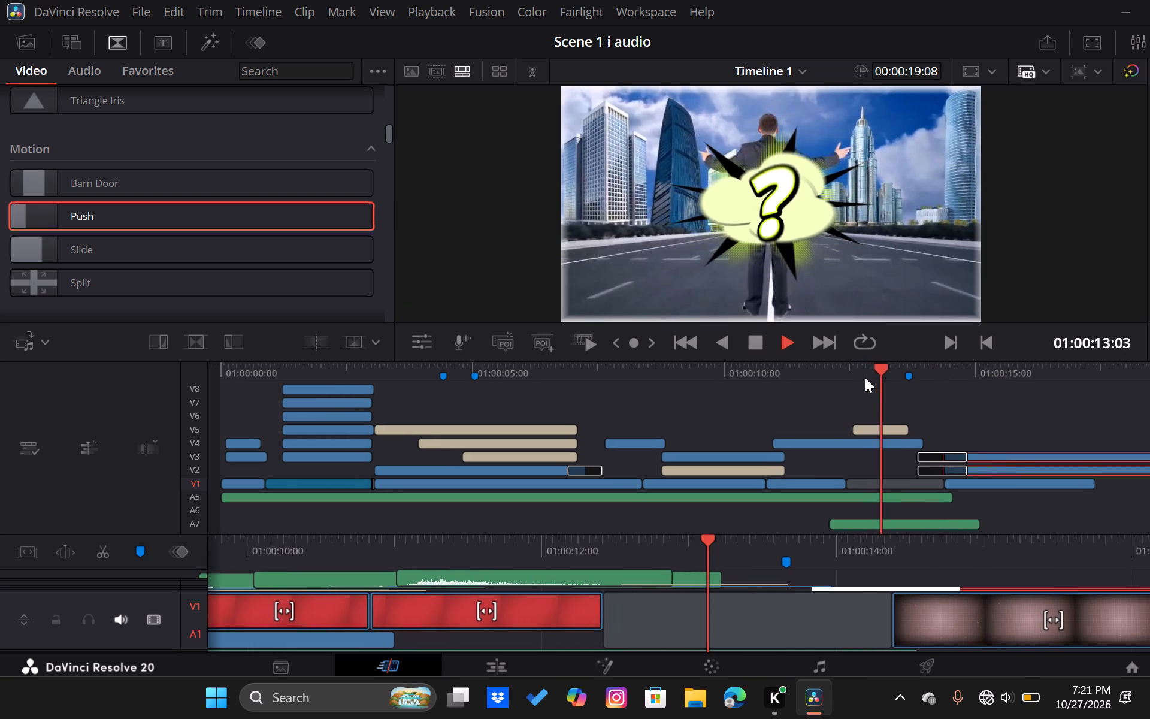
{"action": "key", "text": "space"}
{"action": "key", "text": "space"}
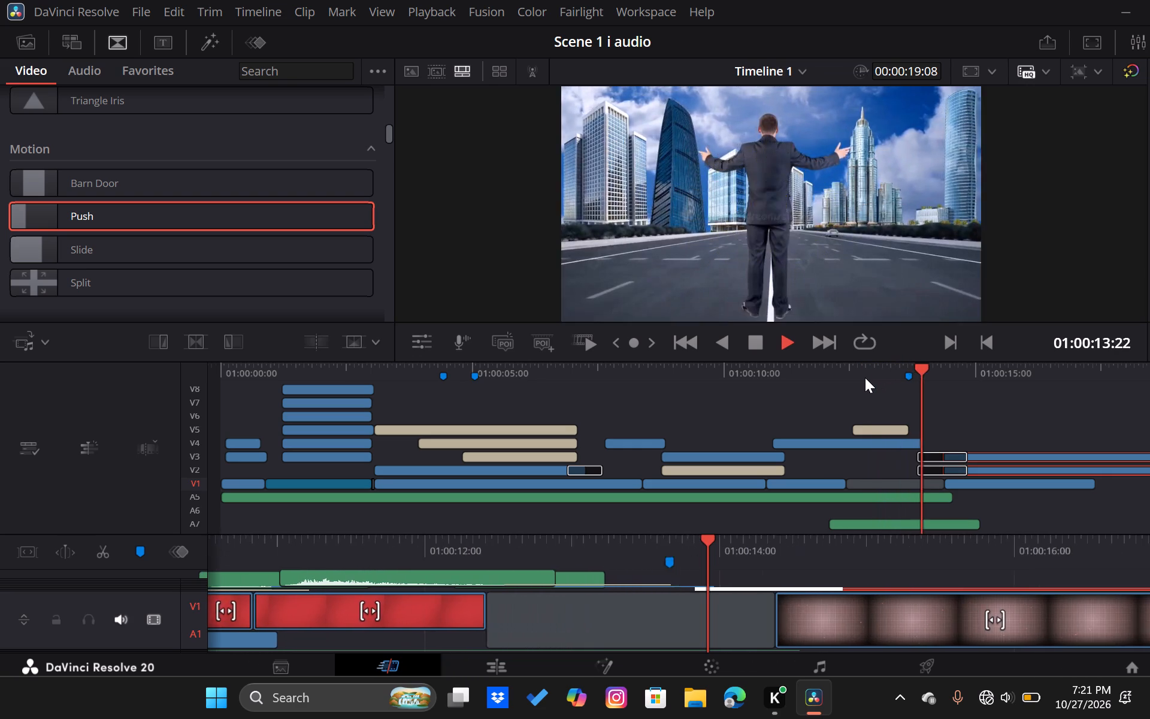
{"action": "key", "text": "space"}
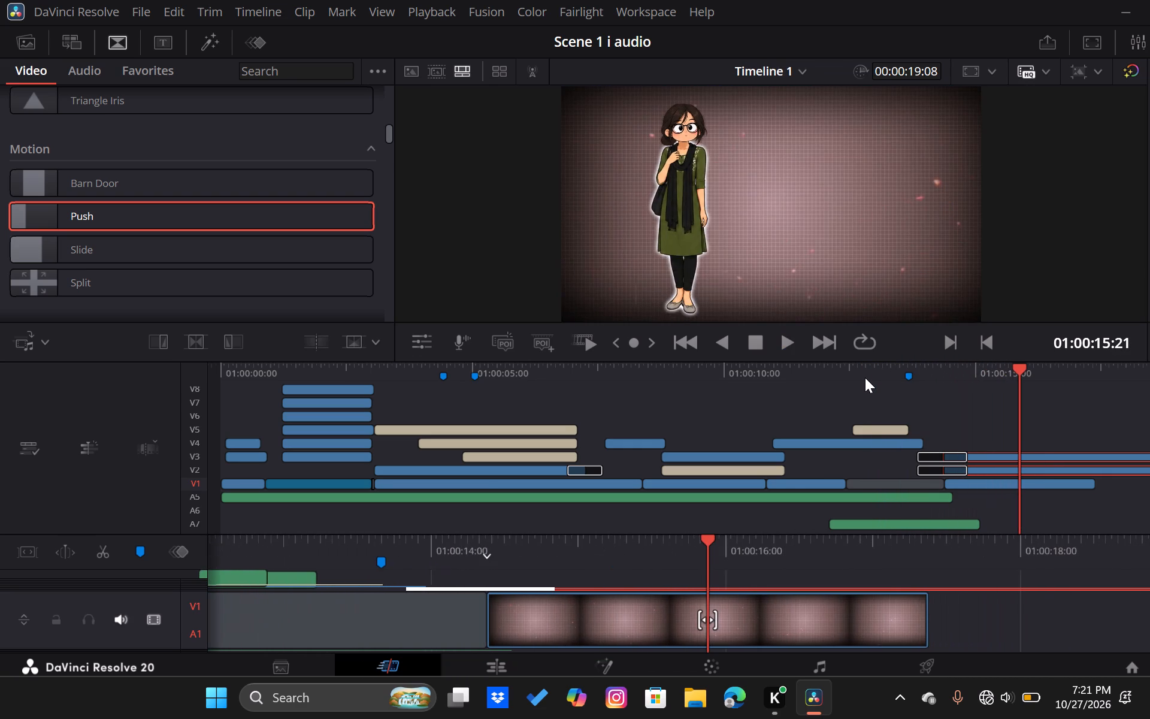
Switch the viewer to full screen and move playback back to the businessman shot before the character's entrance.
{"action": "left_click", "coordinate": [1094, 44]}
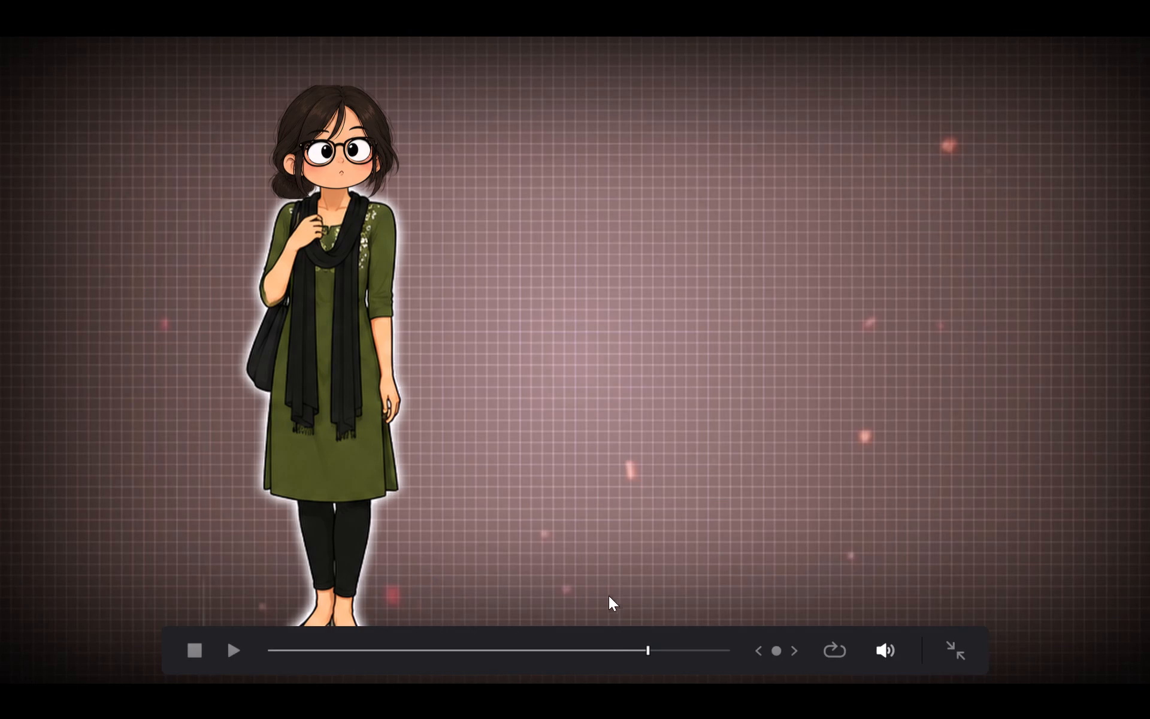
{"action": "left_click", "coordinate": [600, 652]}
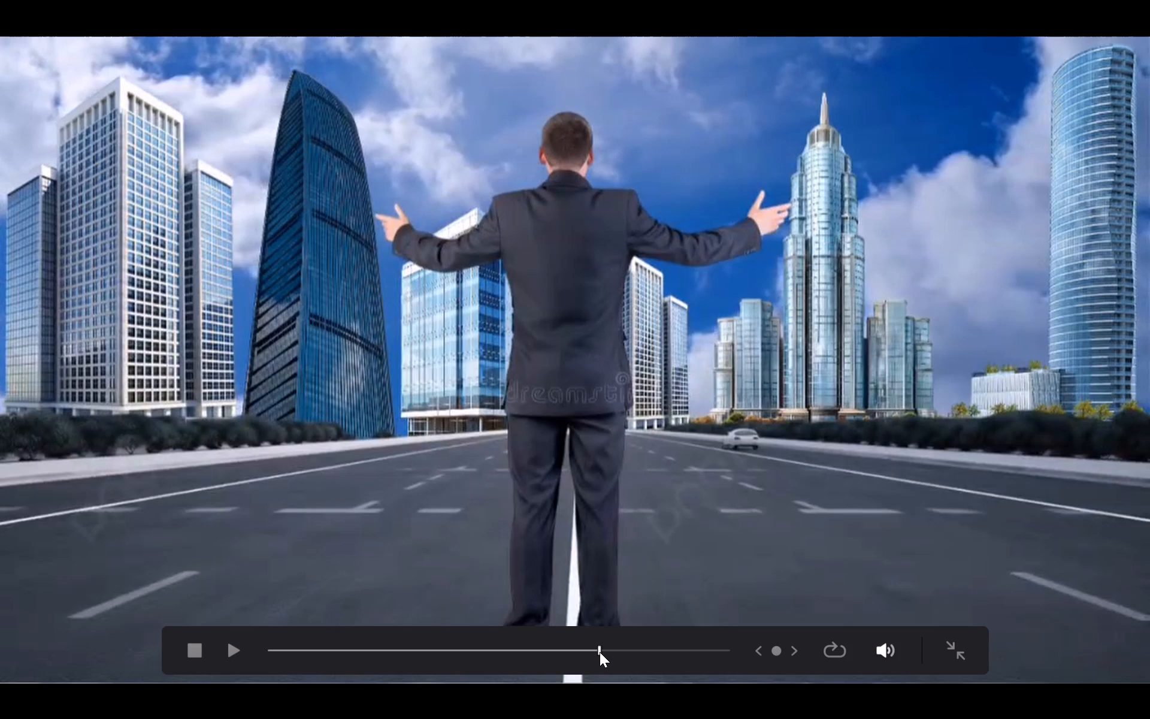
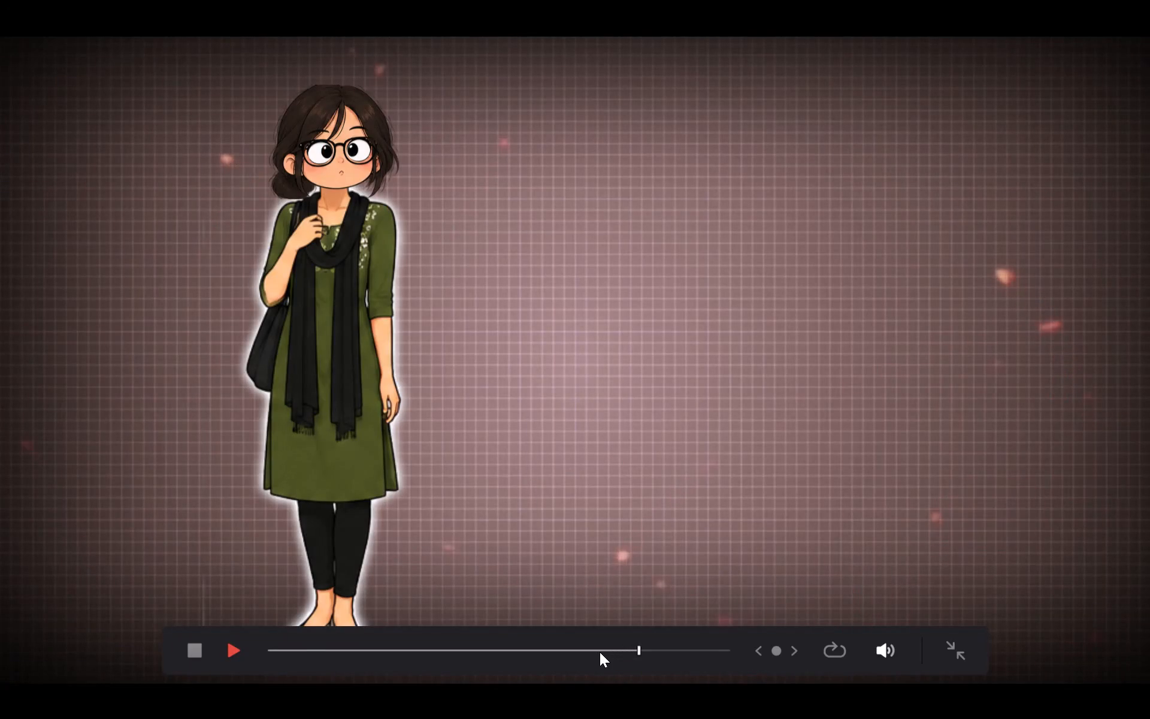
Play the character shot in full screen, pausing along the way, through to the end of the timeline.
{"action": "key", "text": "space"}
{"action": "key", "text": "space"}
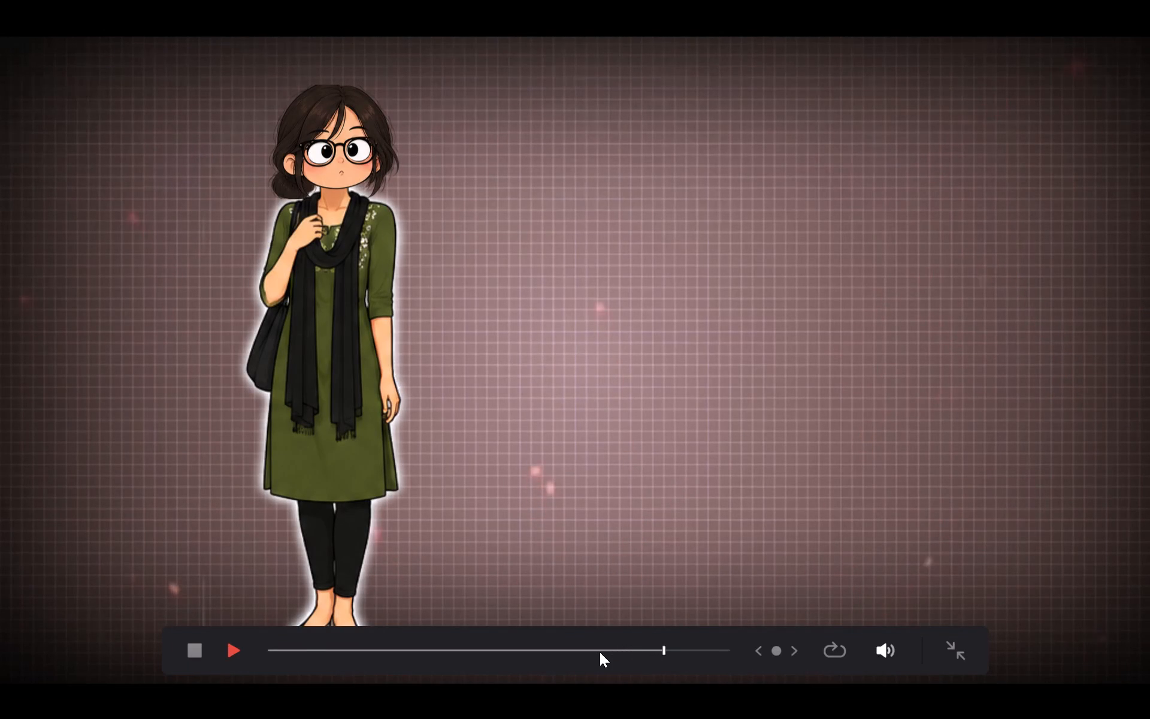
{"action": "key", "text": "space"}
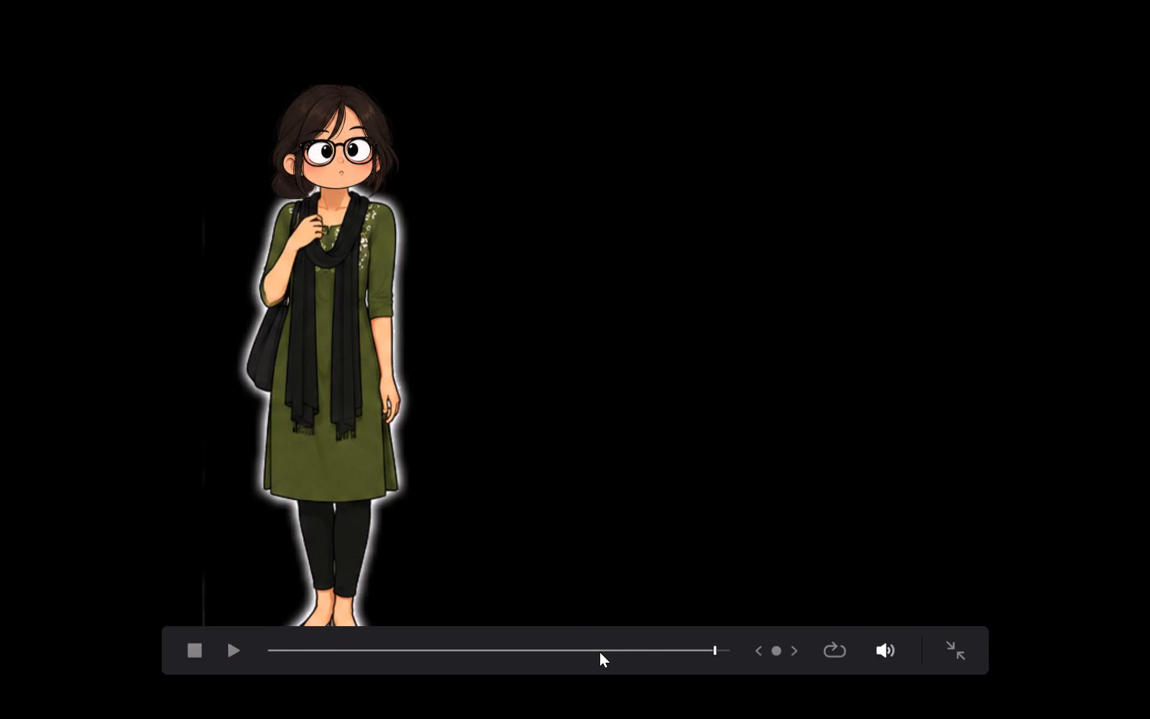
{"action": "key", "text": "space"}
{"action": "key", "text": "space"}
Return playback to near the start of the timeline and review the Tally video thumbnails and the Worksheet, Ledger Entry and GST Notes graphic.
{"action": "left_click_drag", "start_coordinate": [600, 652], "coordinate": [251, 645]}
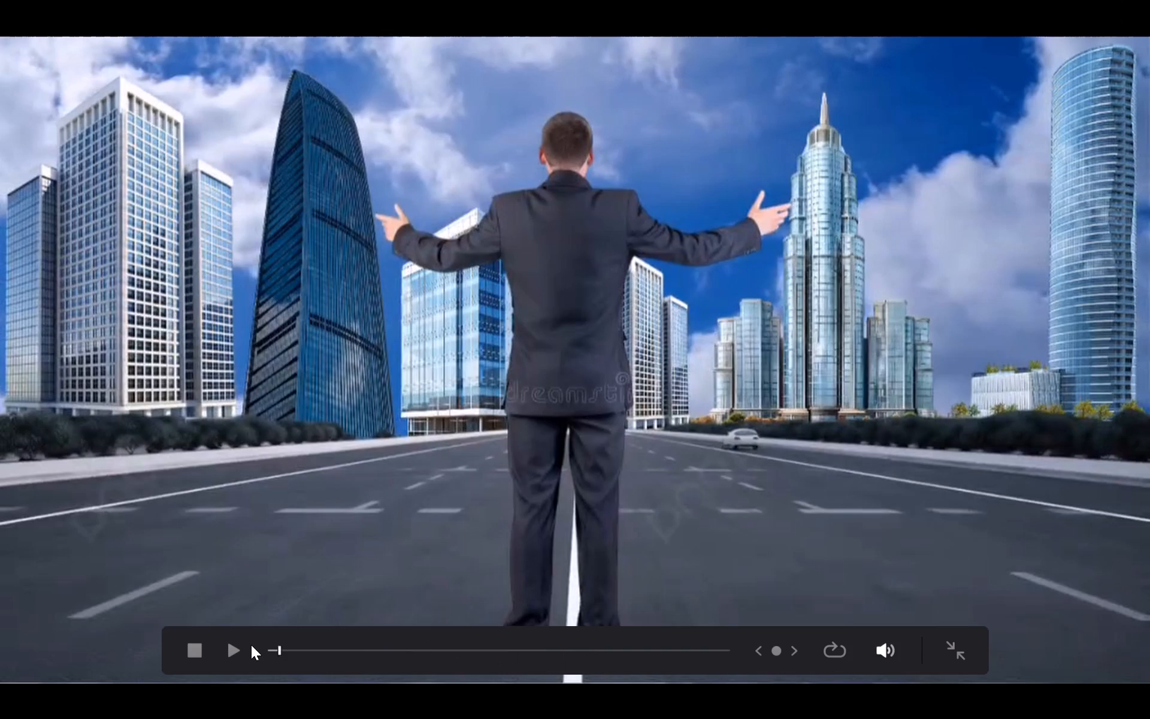
{"action": "left_click_drag", "start_coordinate": [251, 645], "coordinate": [240, 645]}
{"action": "key", "text": "space"}
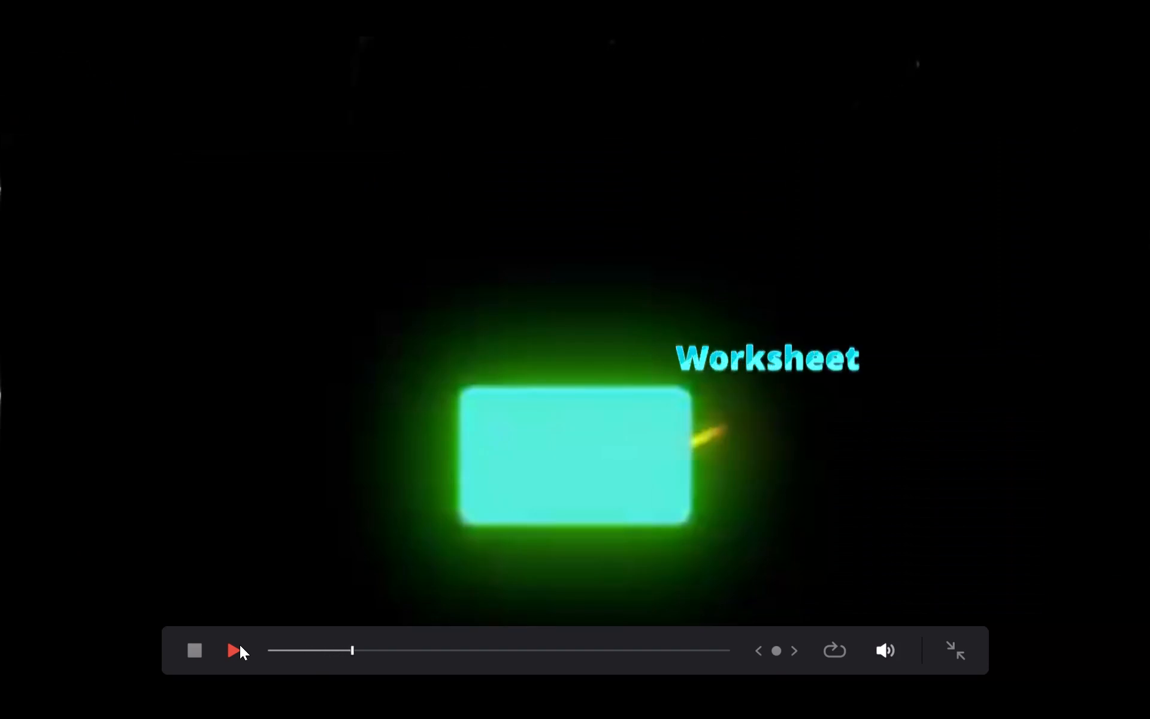
{"action": "left_click", "coordinate": [392, 543]}
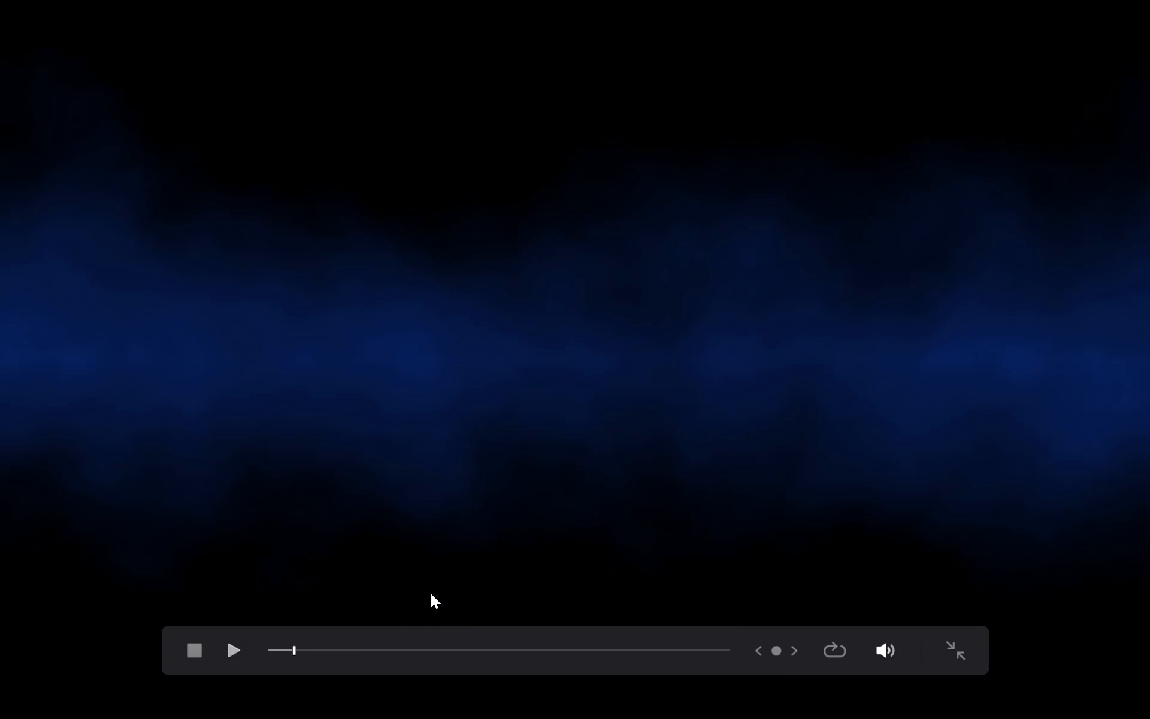
{"action": "left_click", "coordinate": [379, 642]}
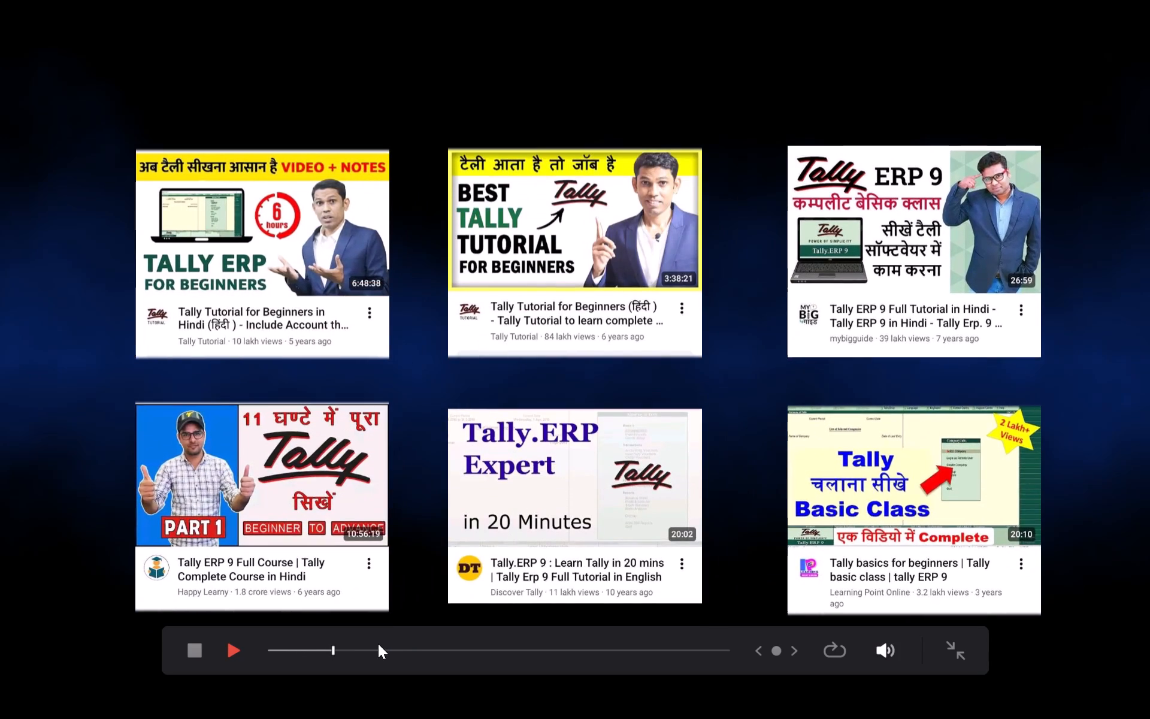
{"action": "left_click", "coordinate": [374, 648]}
{"action": "key", "text": "space"}
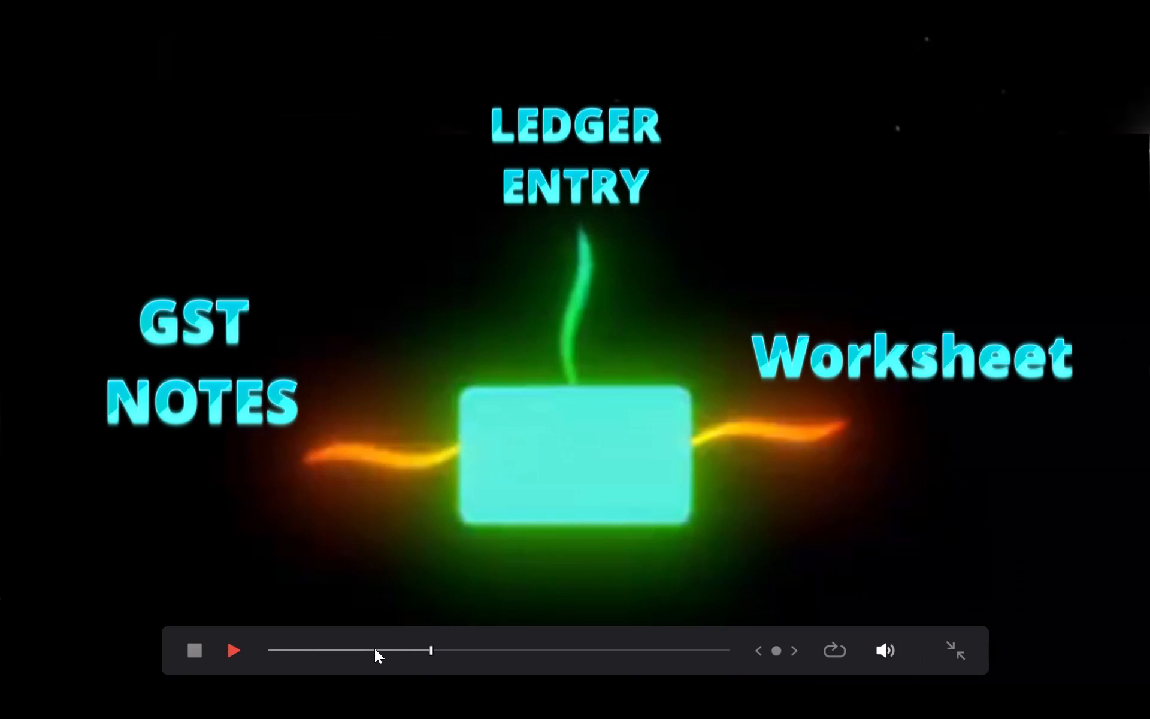
Try to pause and resume at the Ledger Entry graphic, move playback further ahead, and leave the full-screen view.
{"action": "key", "text": "space"}
{"action": "key", "text": "space"}
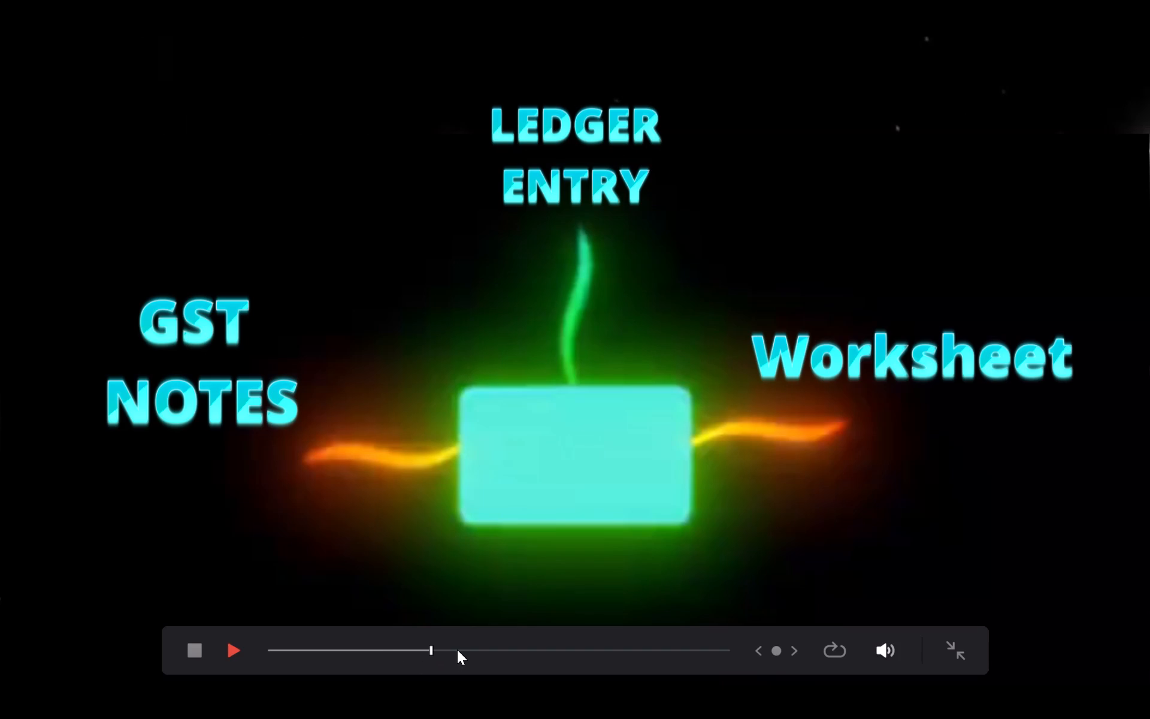
{"action": "left_click", "coordinate": [457, 649]}
{"action": "left_click", "coordinate": [457, 649]}
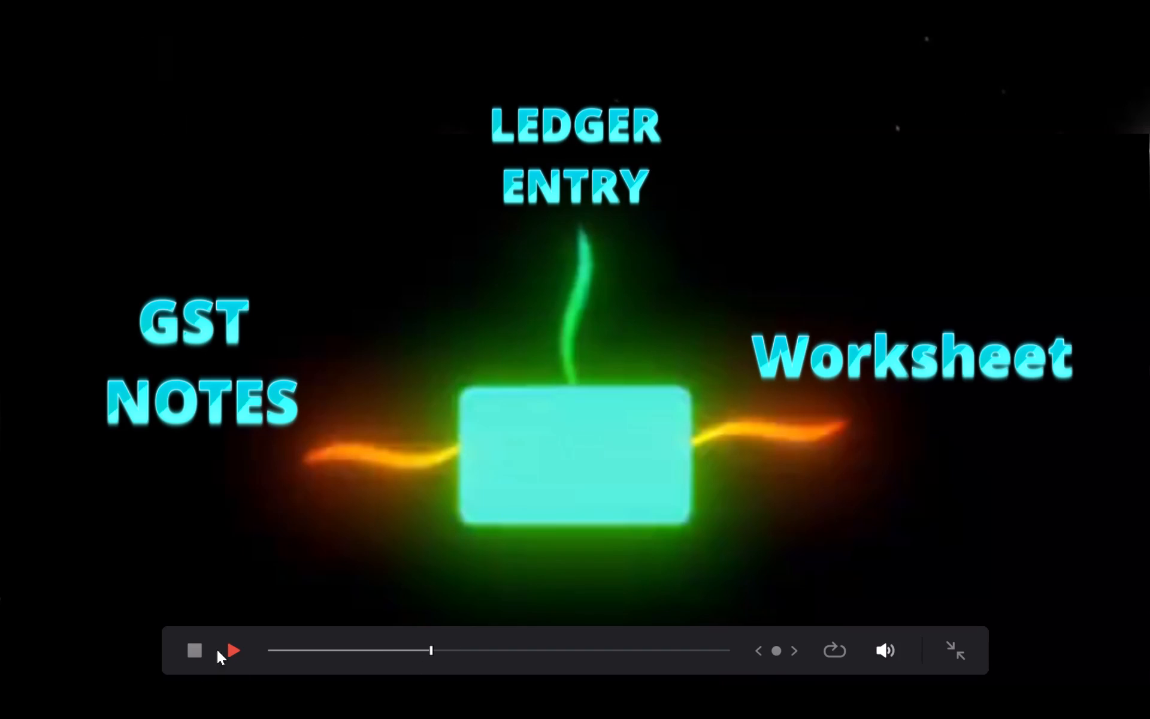
{"action": "left_click", "coordinate": [227, 649]}
{"action": "key", "text": "space"}
{"action": "left_click", "coordinate": [479, 651]}
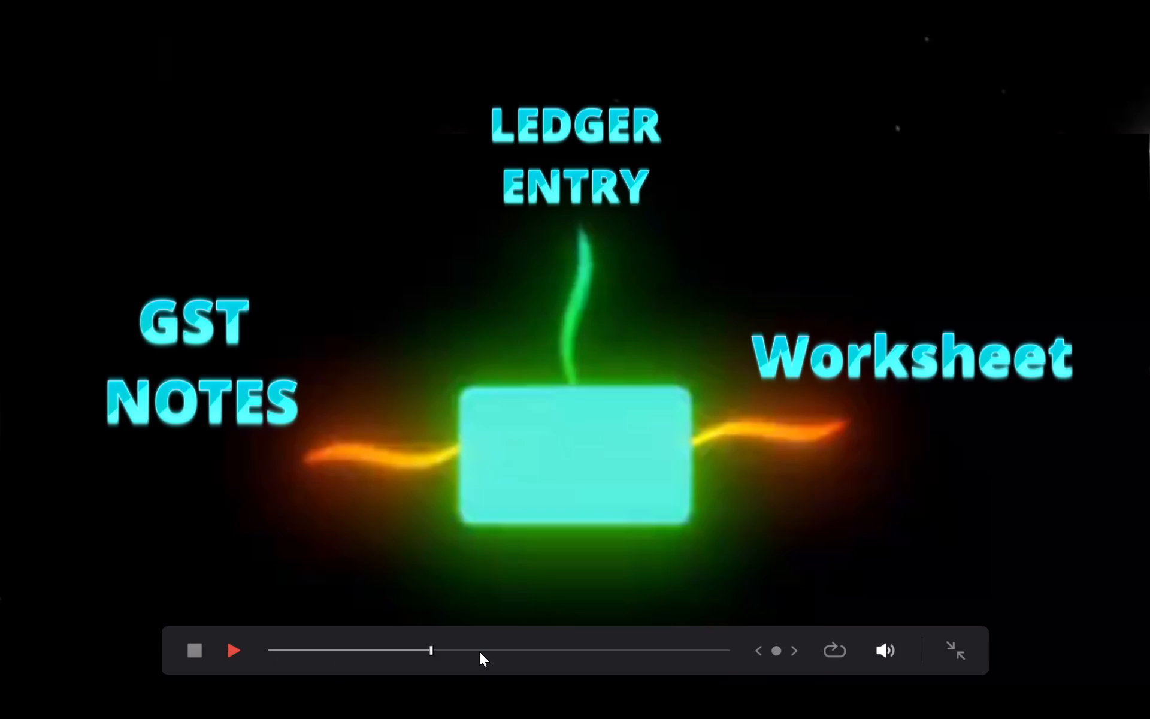
{"action": "left_click", "coordinate": [479, 651]}
{"action": "left_click_drag", "start_coordinate": [430, 651], "coordinate": [512, 650]}
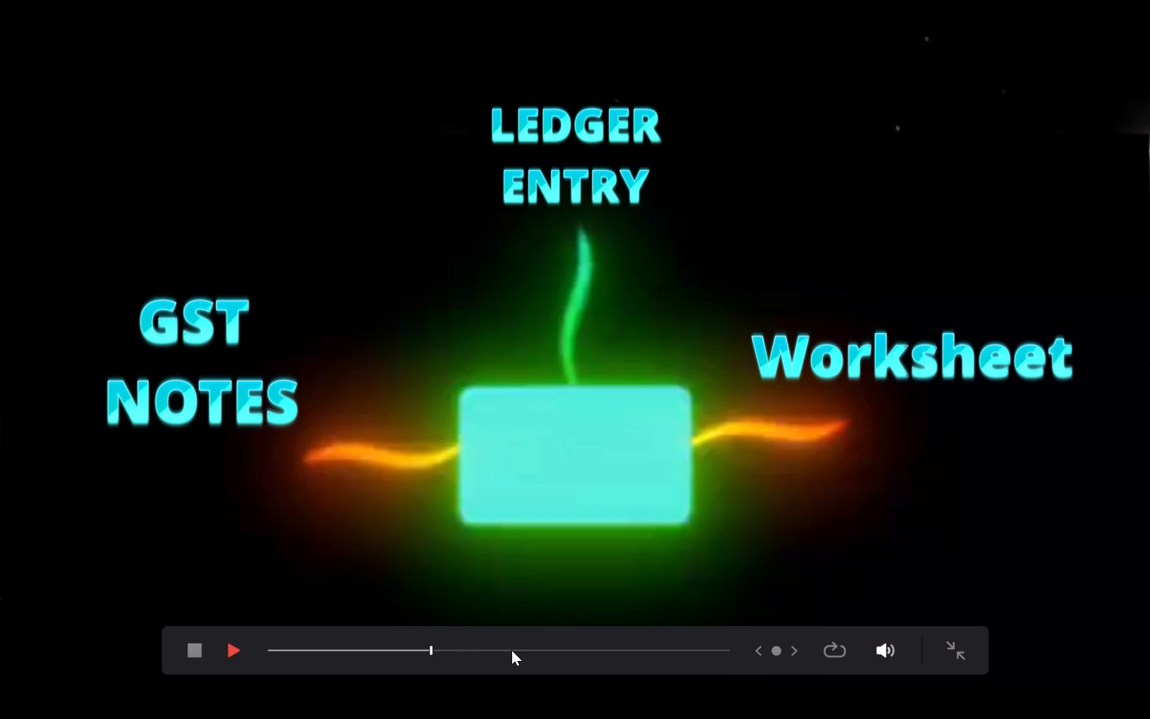
{"action": "double_click", "coordinate": [512, 650]}
{"action": "left_click", "coordinate": [963, 358]}
{"action": "key", "text": "Escape"}
{"action": "key", "text": "space"}
{"action": "key", "text": "Return"}
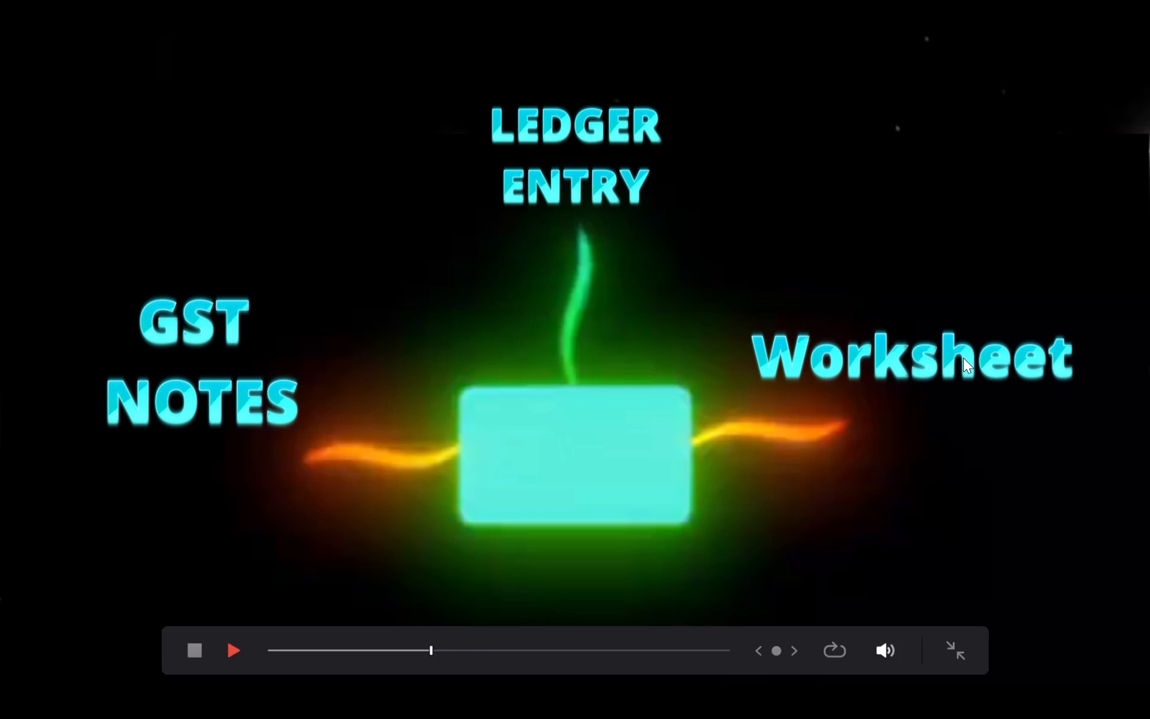
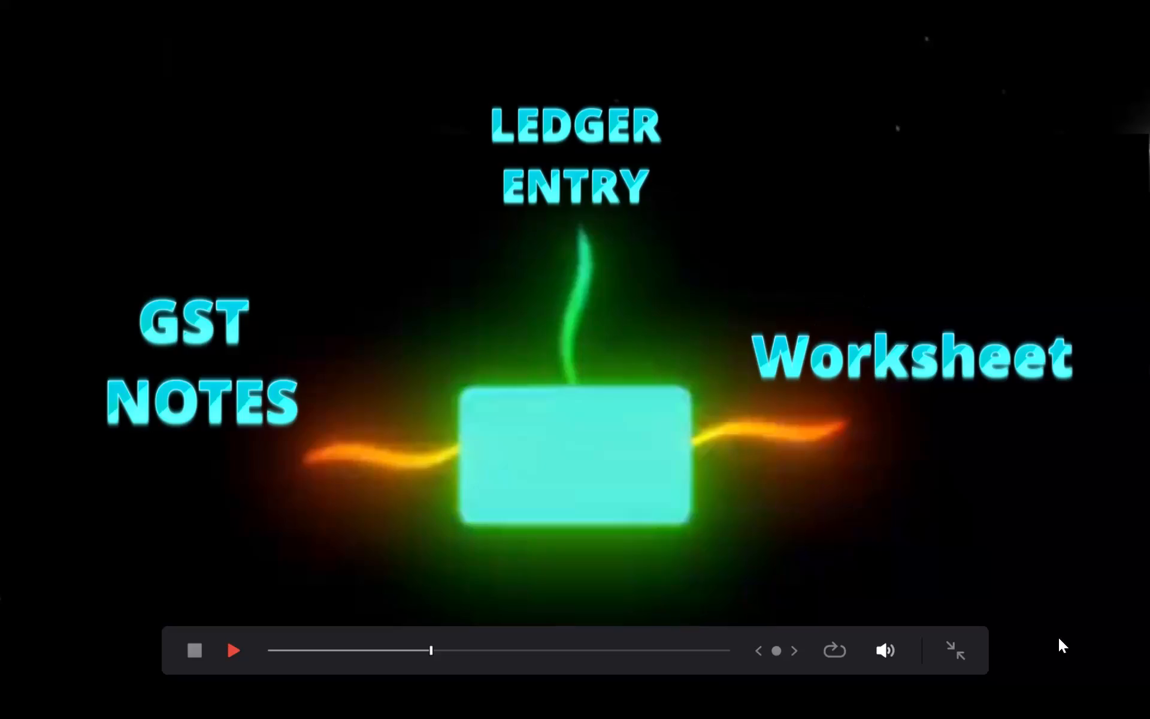
Try to leave the full-screen view at the Ledger Entry, GST Notes and Worksheet graphic.
{"action": "left_click", "coordinate": [954, 645]}
{"action": "left_click", "coordinate": [952, 648]}
{"action": "key", "text": "Escape"}
Try to return playback to near the start of the timeline and resume playing in full screen.
{"action": "left_click", "coordinate": [273, 650]}
{"action": "left_click", "coordinate": [231, 649]}
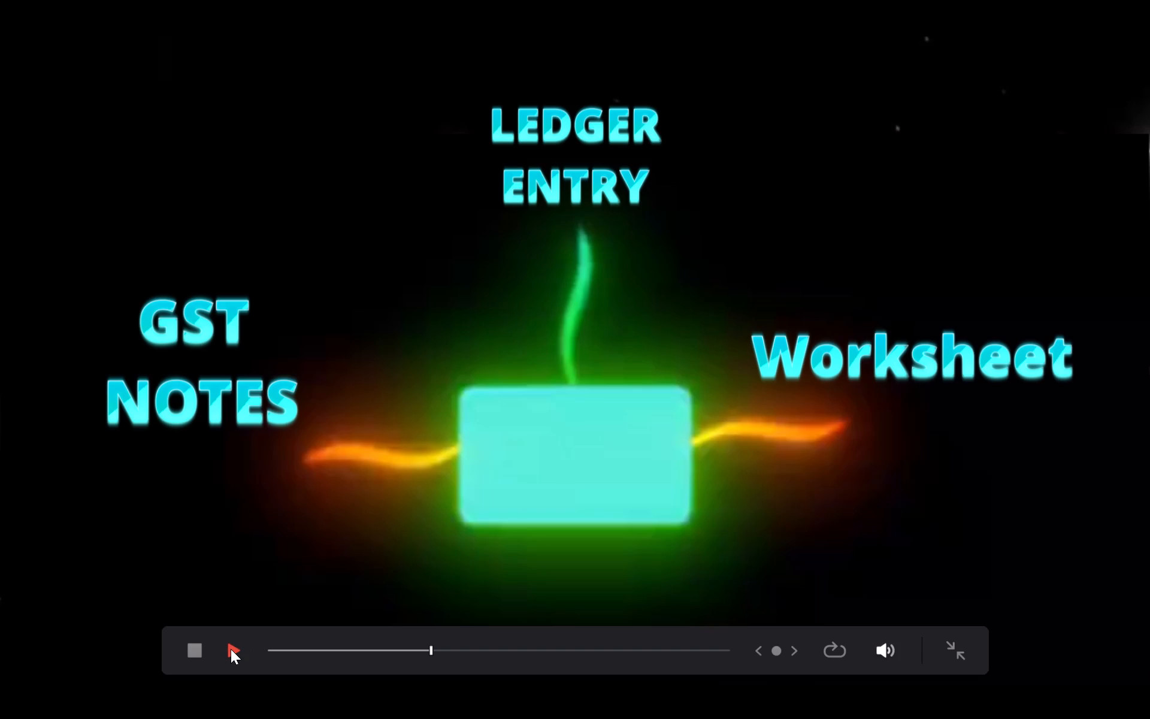
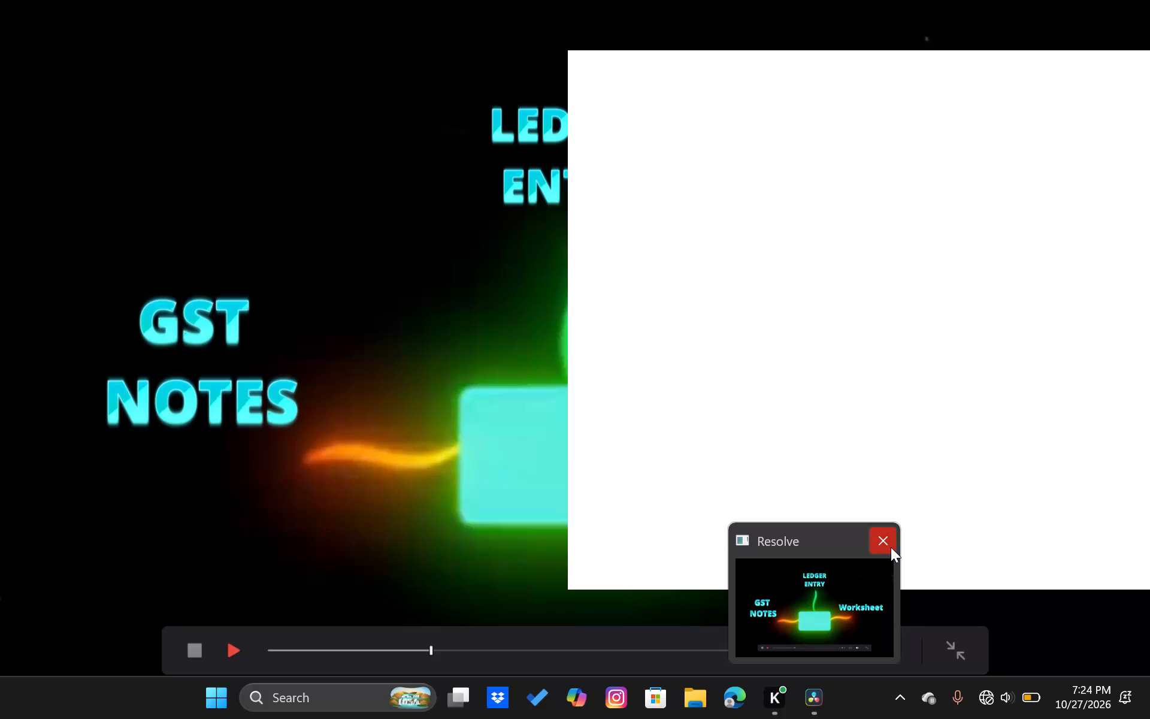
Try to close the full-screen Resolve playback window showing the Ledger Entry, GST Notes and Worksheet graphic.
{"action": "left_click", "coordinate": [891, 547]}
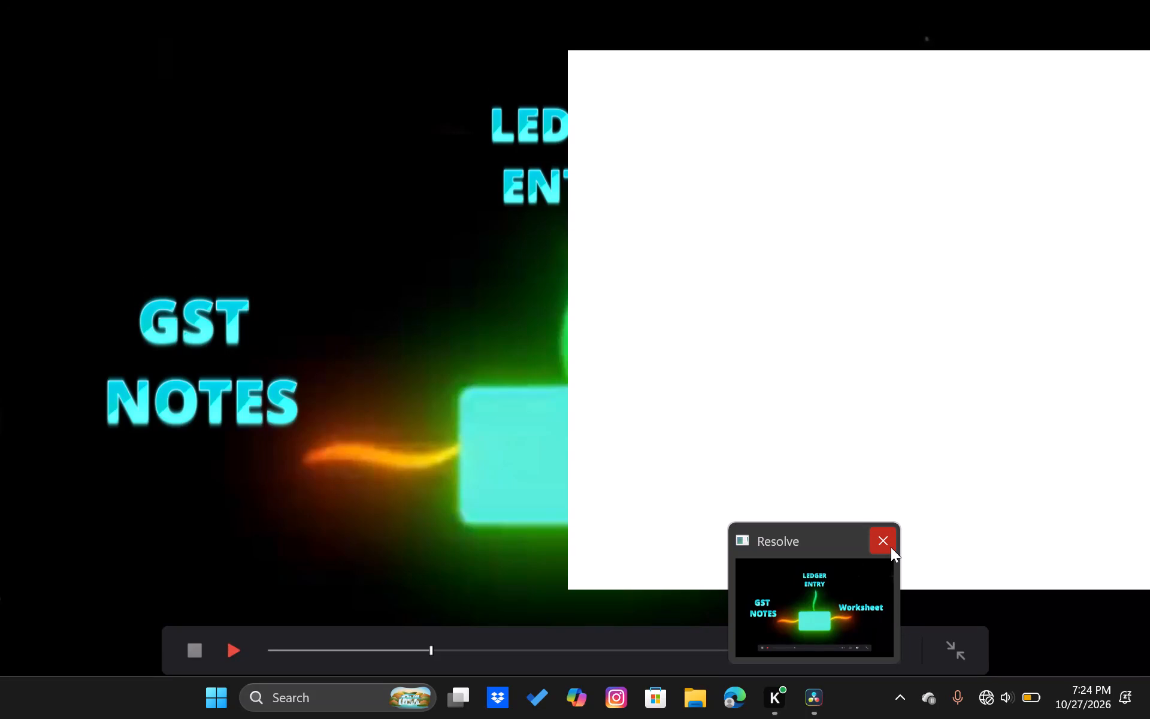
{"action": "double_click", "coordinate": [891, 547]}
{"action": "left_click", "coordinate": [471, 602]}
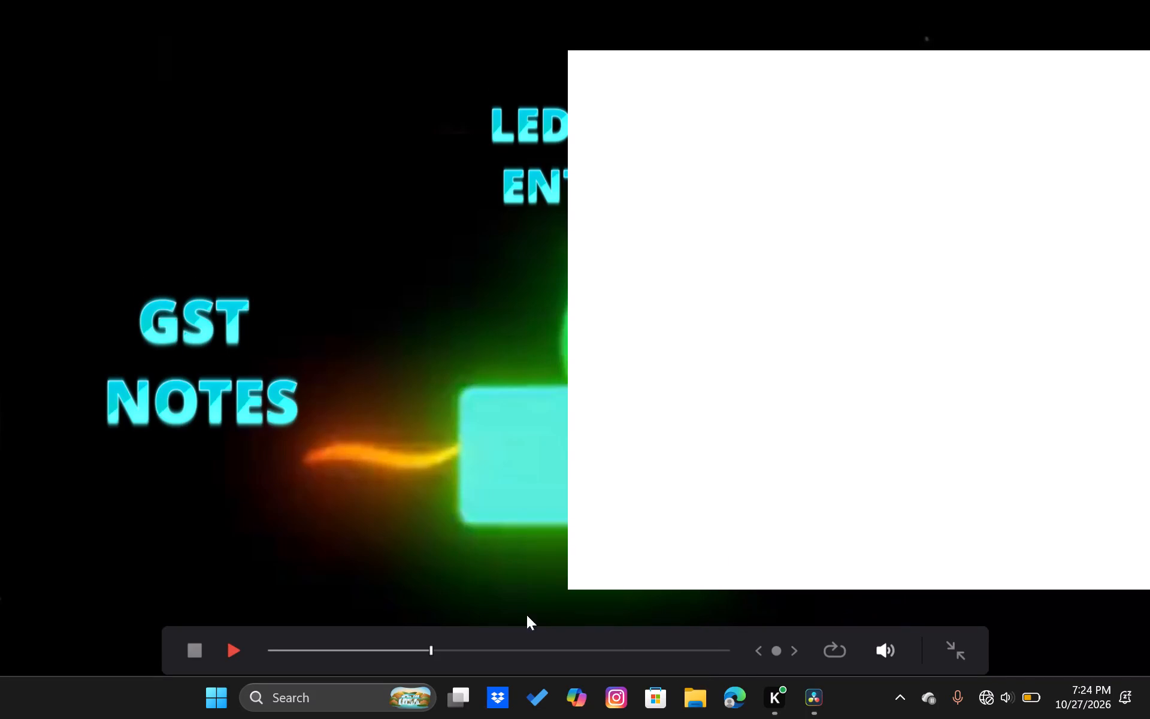